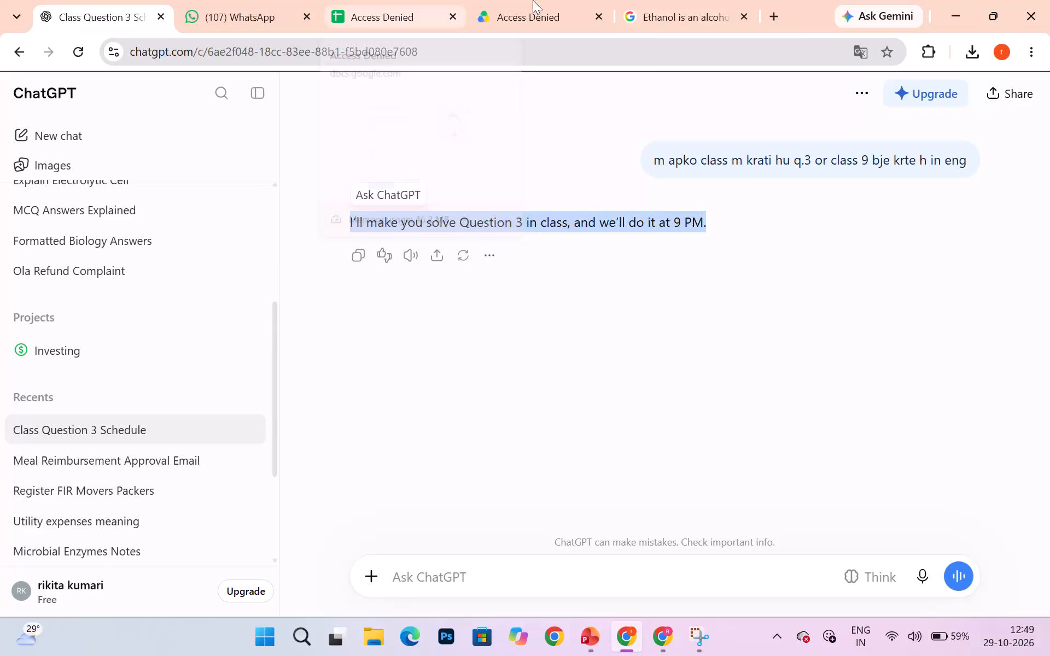
Switch to the work browser window, look through the 9th Retained student spreadsheet and close it.
left_click(663, 0)
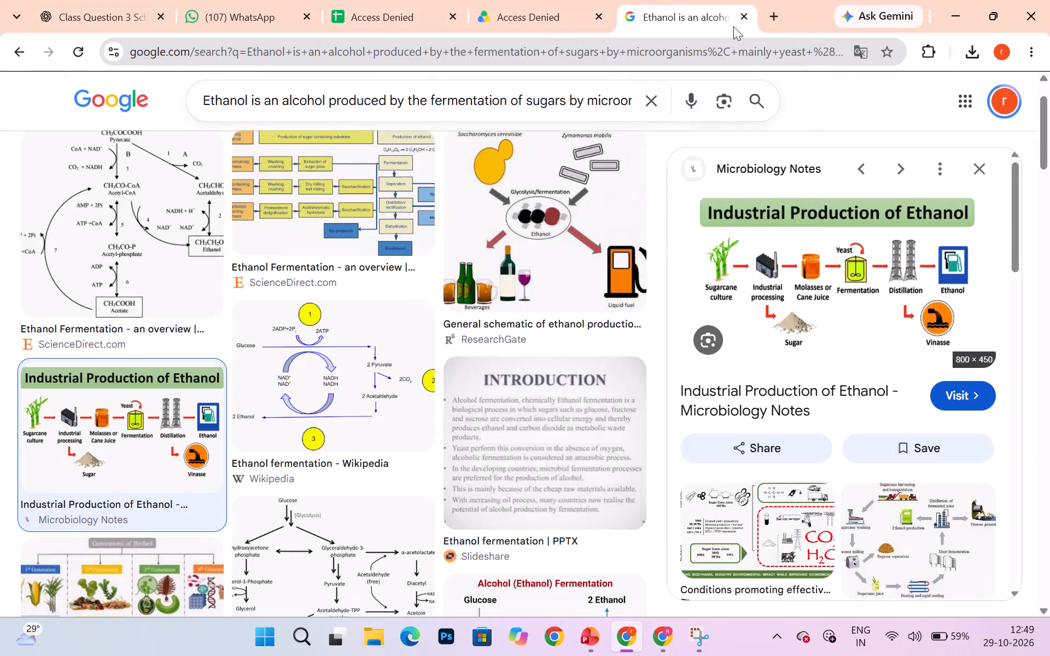
left_click(533, 20)
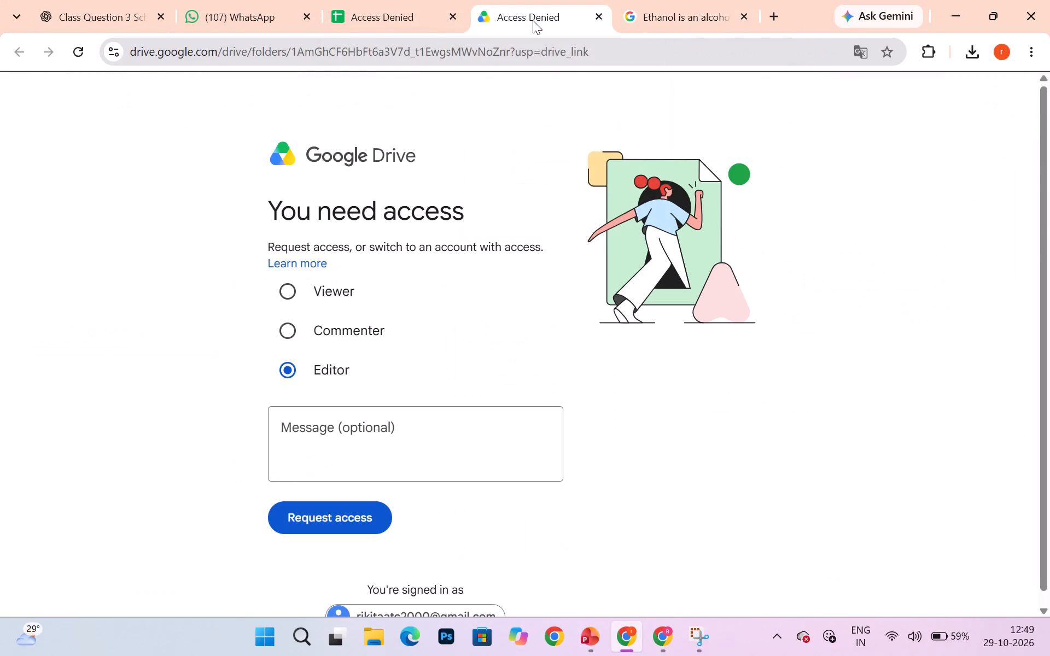
left_click(654, 640)
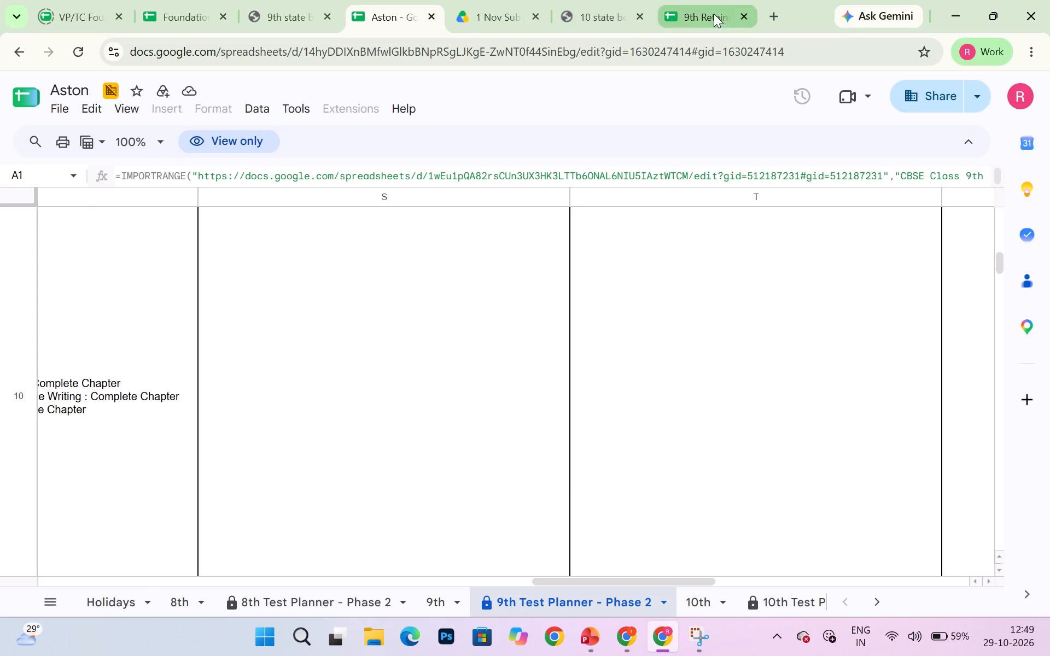
left_click(714, 14)
scroll(447, 253, "right", 4)
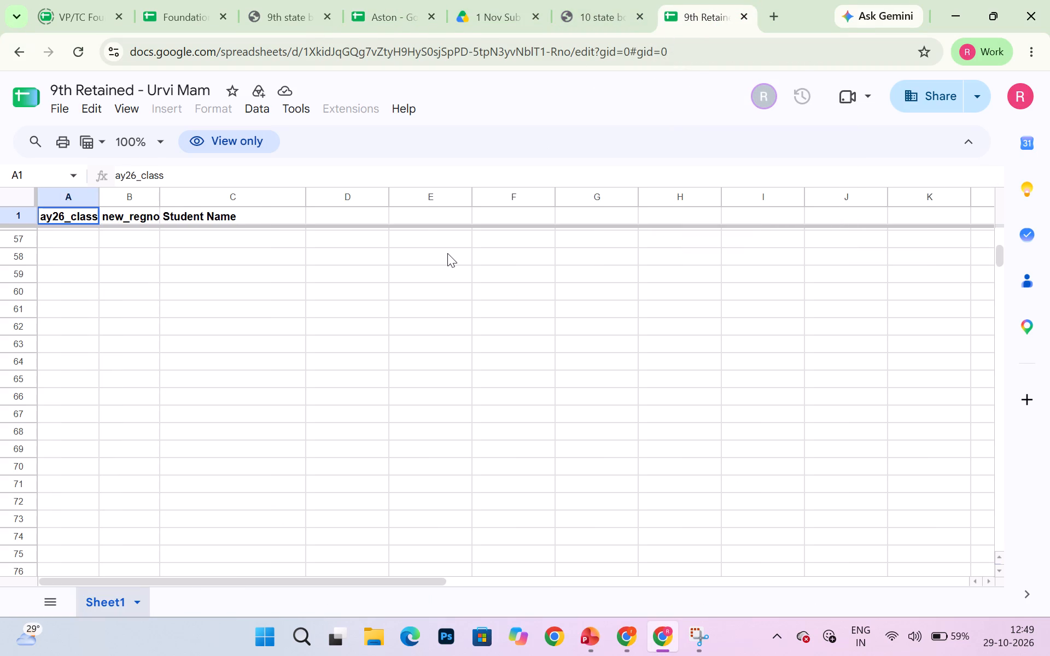
scroll(447, 253, "right", 4)
scroll(447, 253, "up", 5)
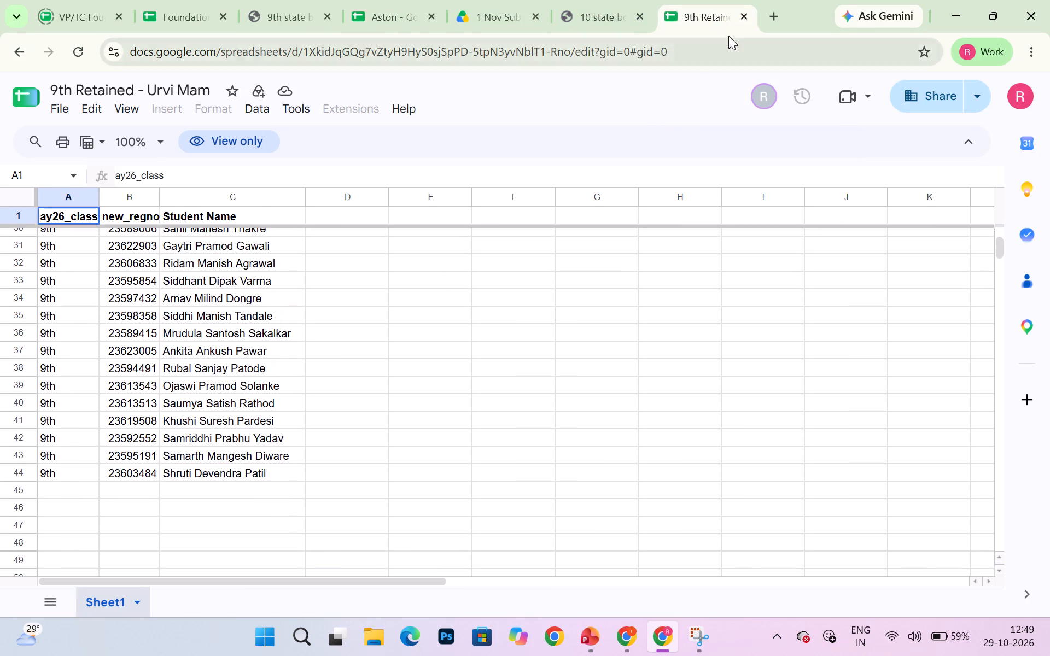
left_click(744, 16)
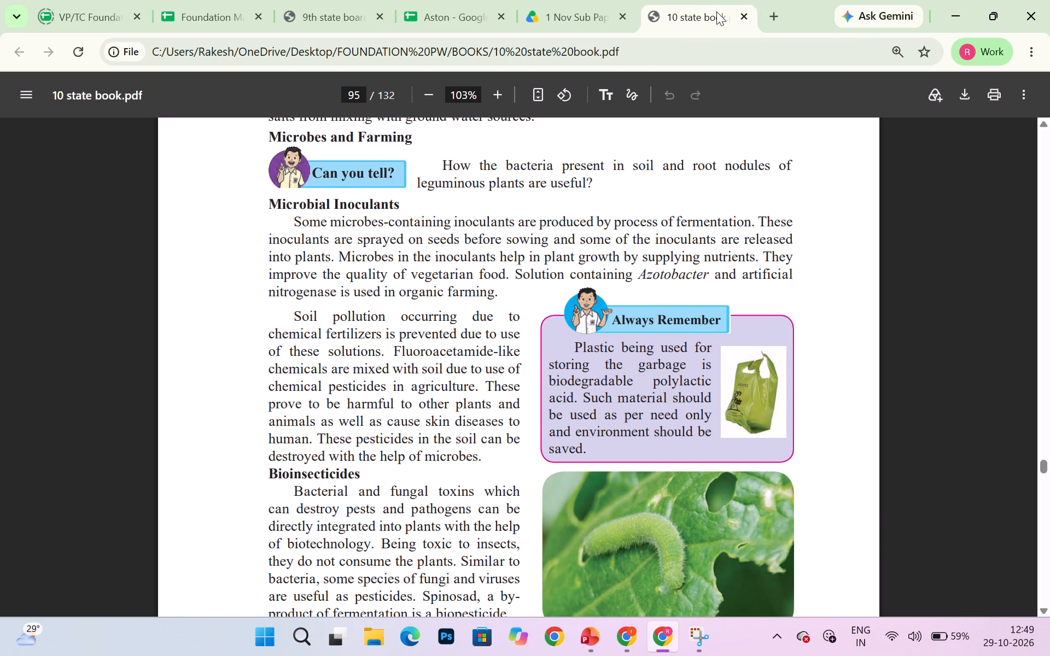
Find the start of chapter 7, Introduction to Microbiology, in the 10 state book PDF.
left_click(706, 14)
scroll(514, 318, "up", 8)
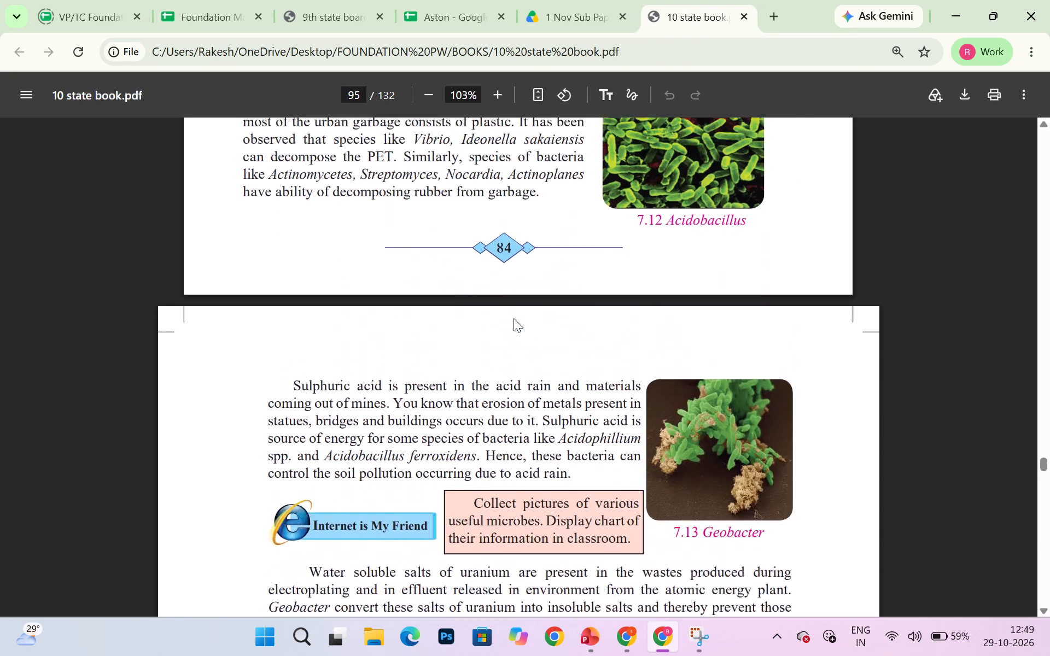
scroll(514, 318, "up", 17)
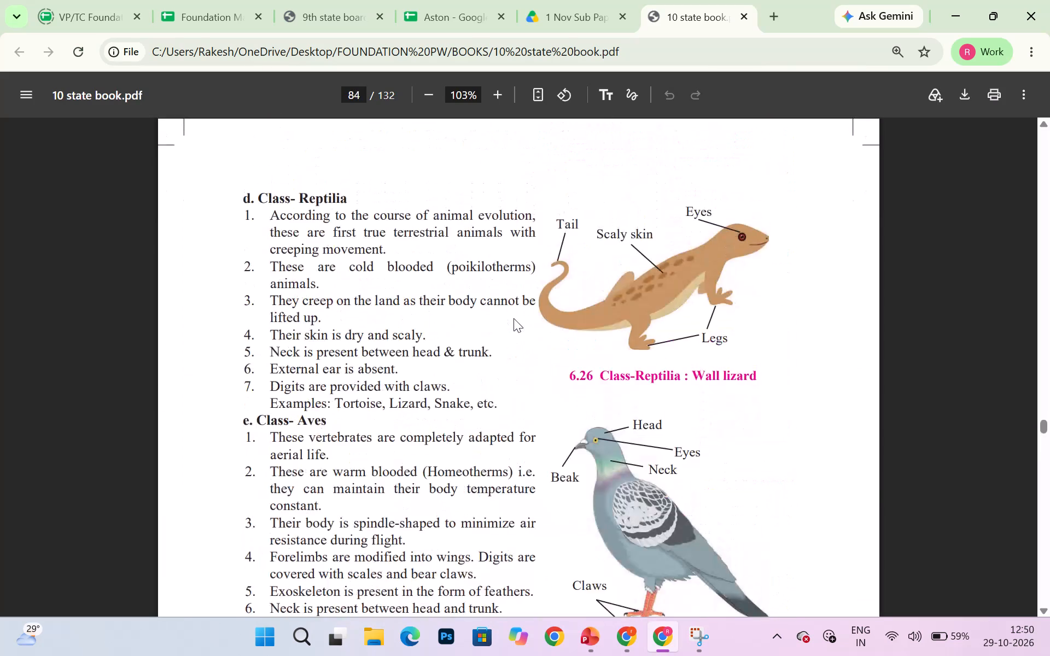
scroll(514, 318, "down", 8)
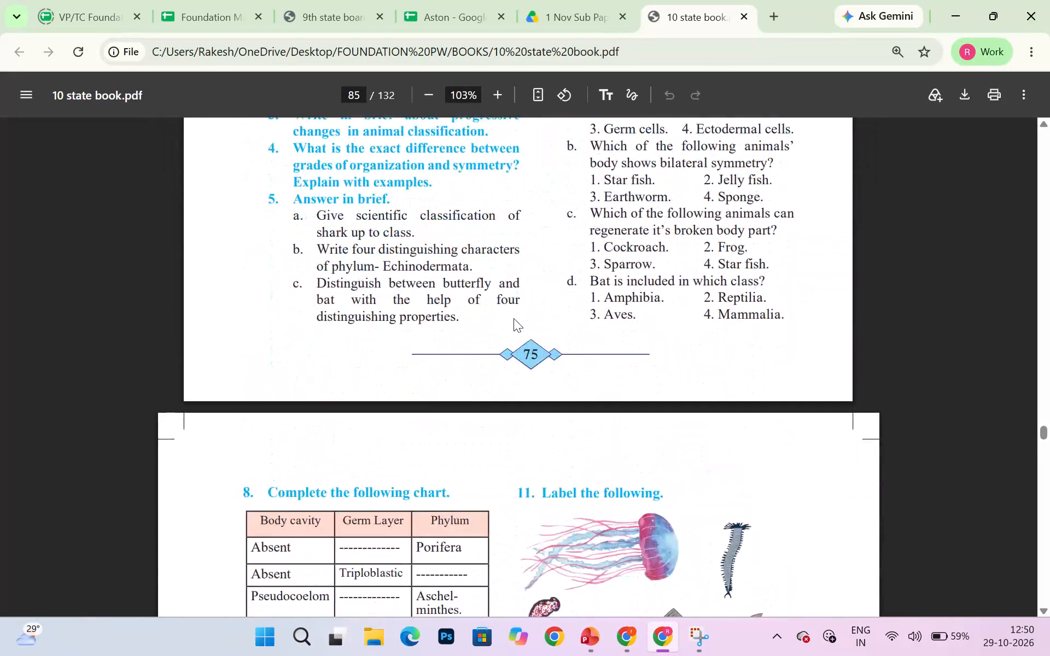
scroll(514, 318, "down", 9)
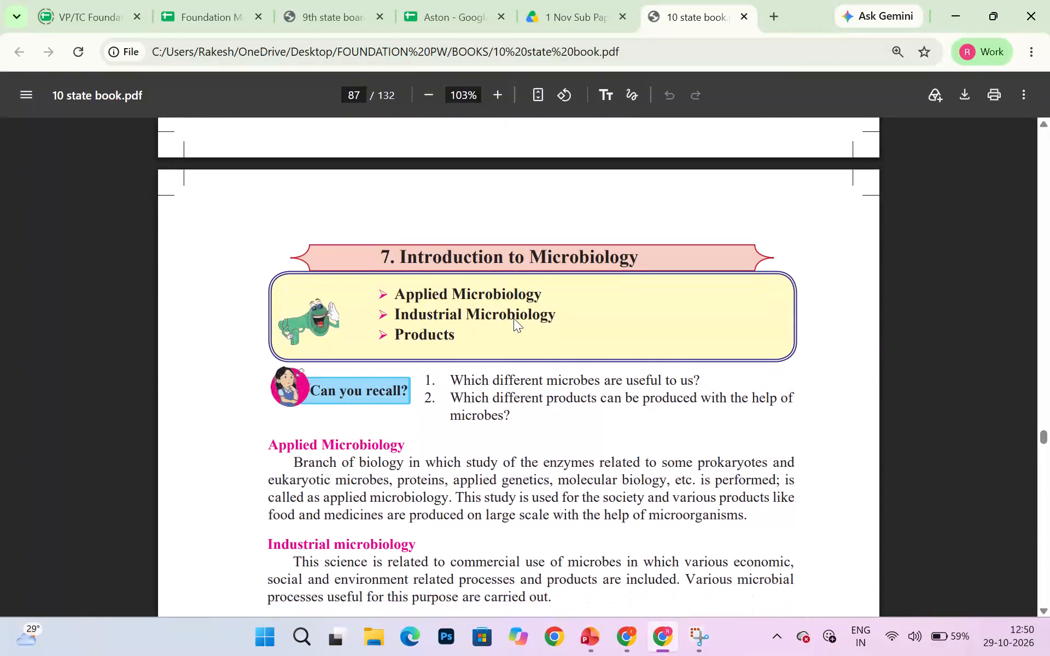
scroll(514, 318, "down", 2)
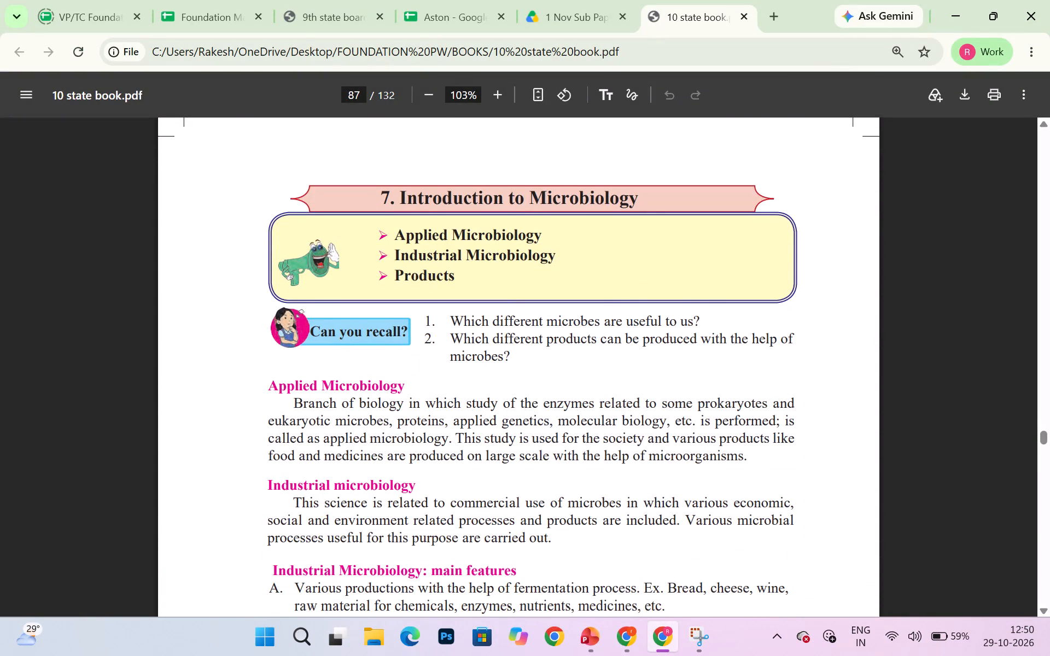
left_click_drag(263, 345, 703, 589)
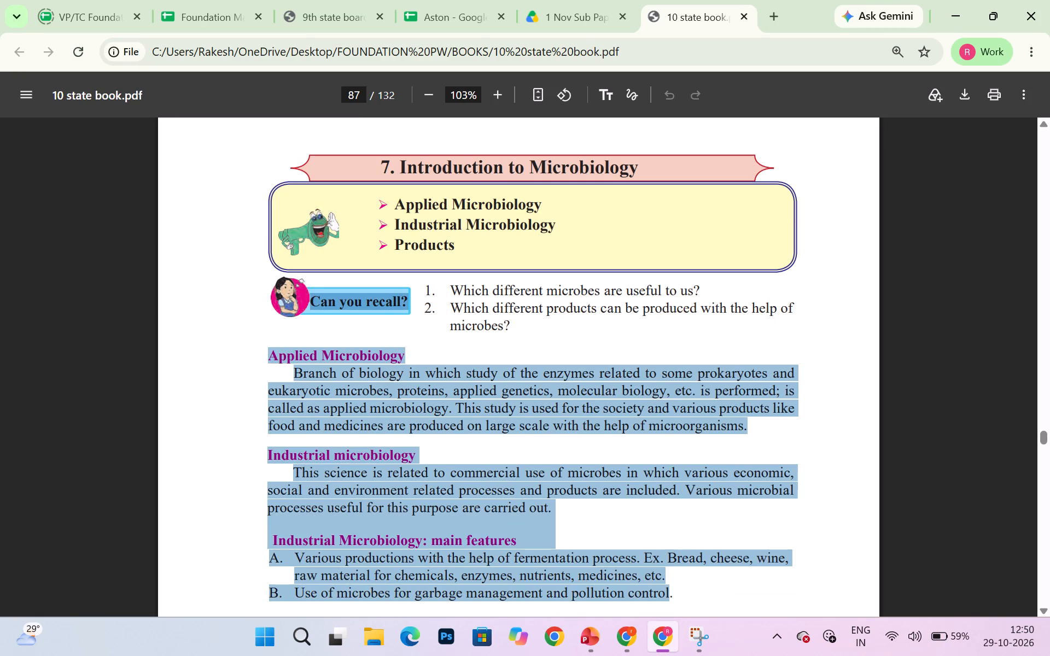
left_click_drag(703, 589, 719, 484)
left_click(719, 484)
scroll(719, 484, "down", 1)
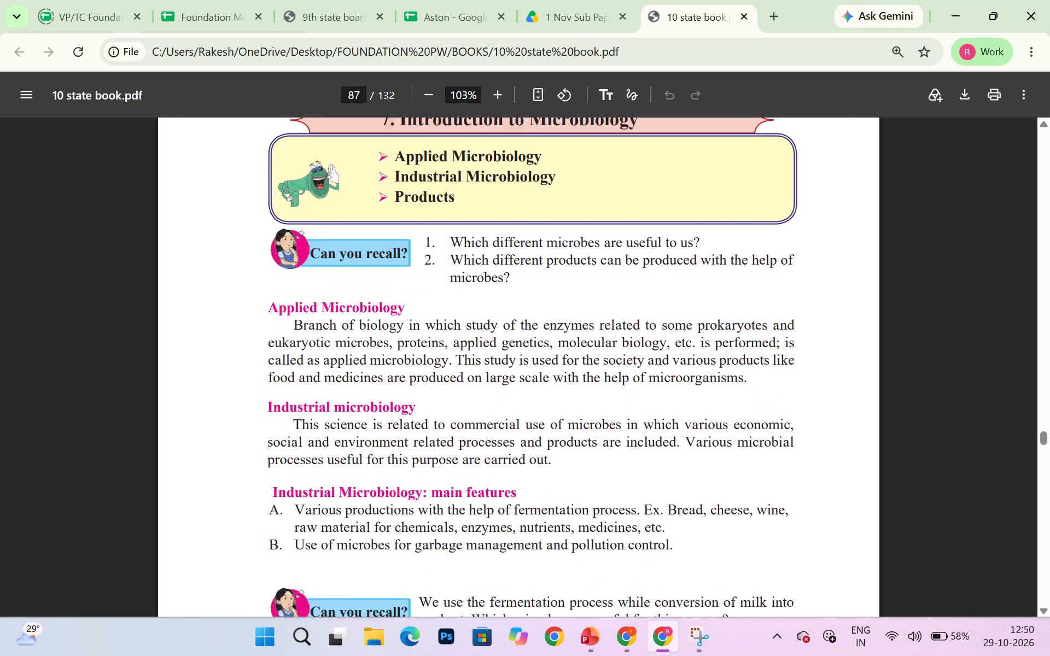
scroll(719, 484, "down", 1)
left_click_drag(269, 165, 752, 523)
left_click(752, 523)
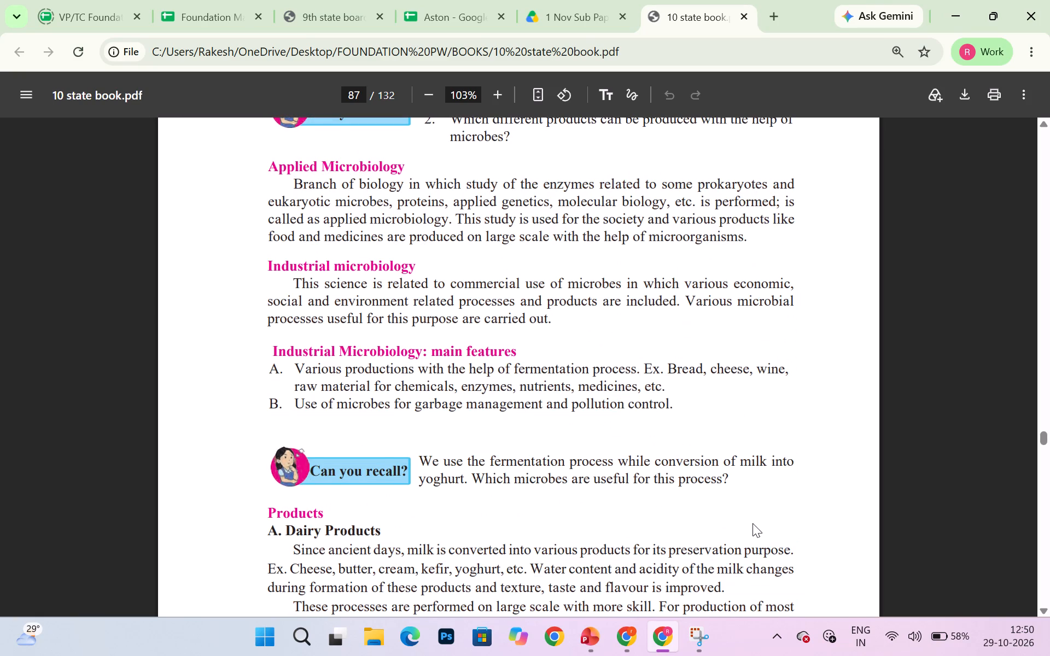
scroll(735, 476, "down", 1)
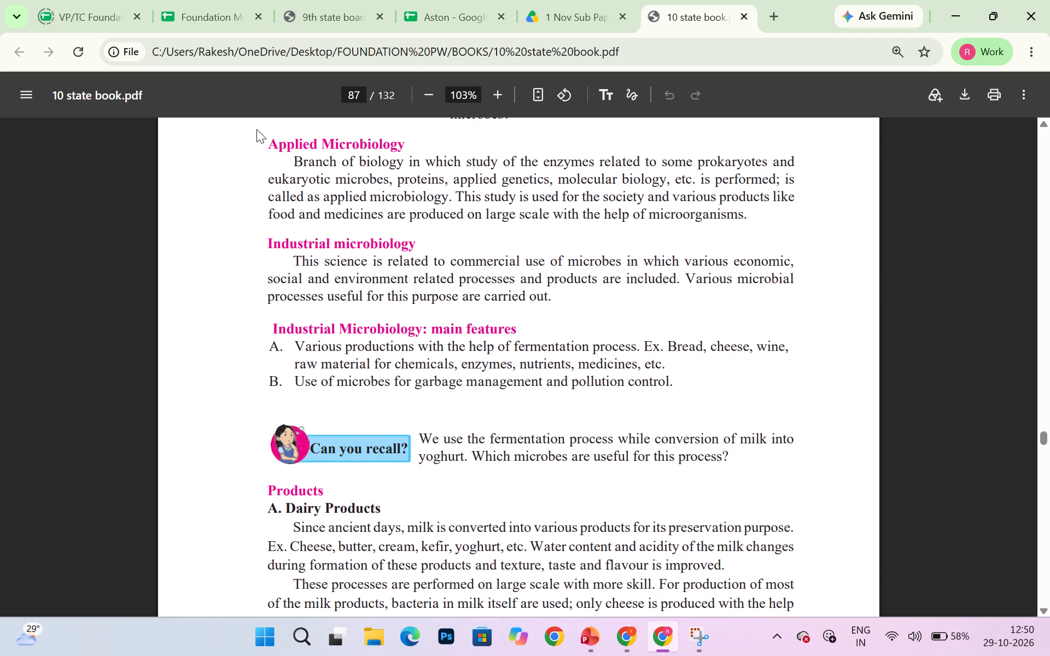
left_click_drag(267, 143, 734, 443)
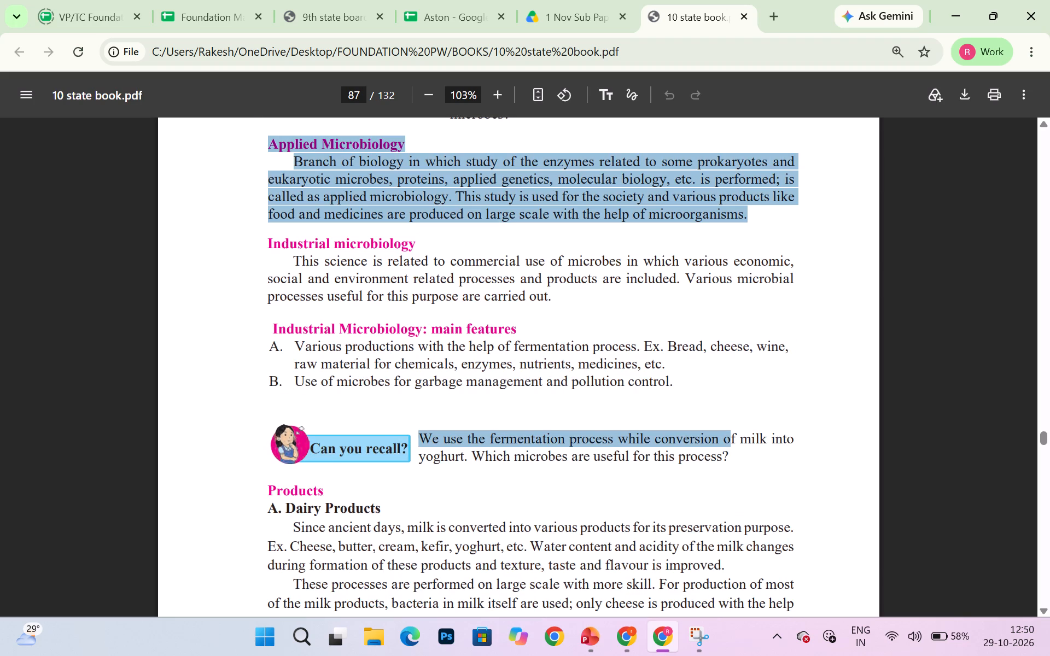
left_click_drag(734, 443, 674, 383)
key("ctrl+c")
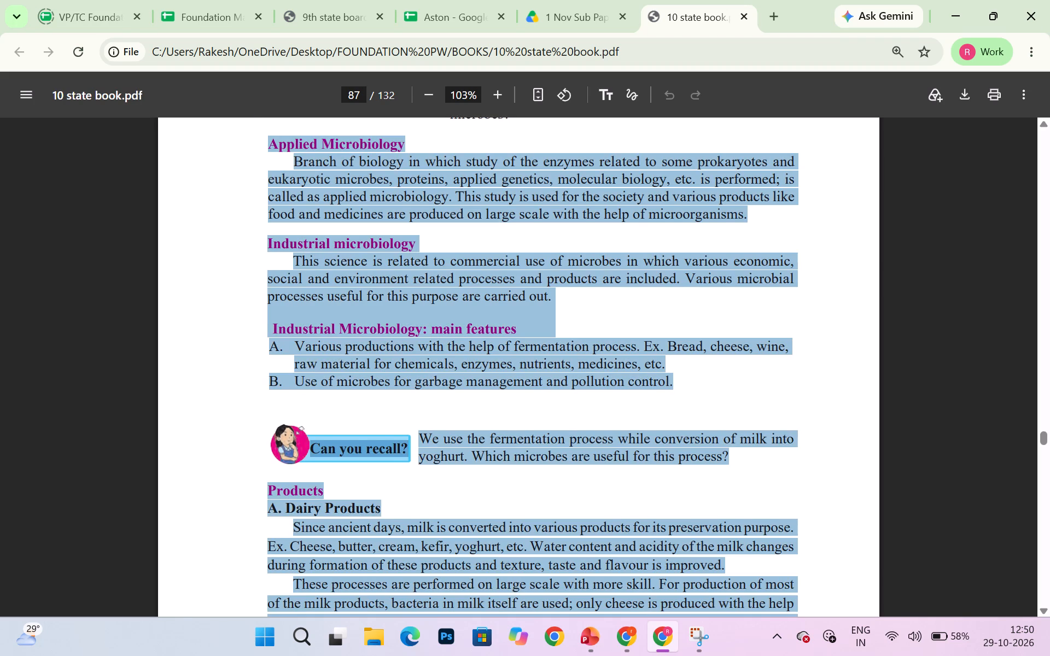
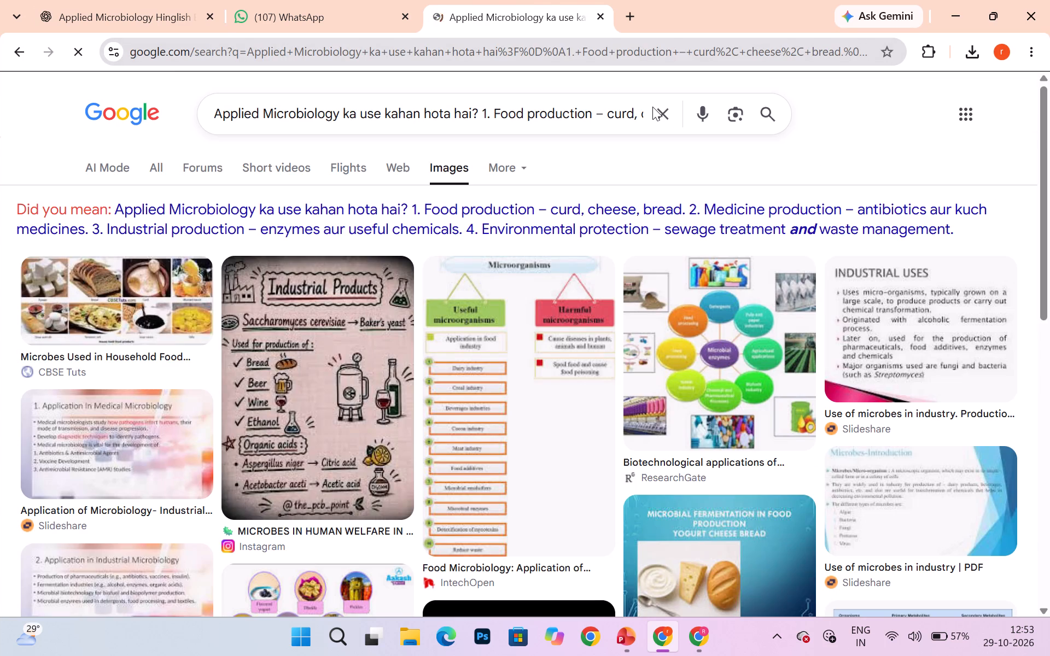
Browse the image results through the ResearchGate microbial enzymes picture and copy ScienceDirect's related Microbial Enzymes diagram with dairy, bakery and beverage photos.
left_click(185, 301)
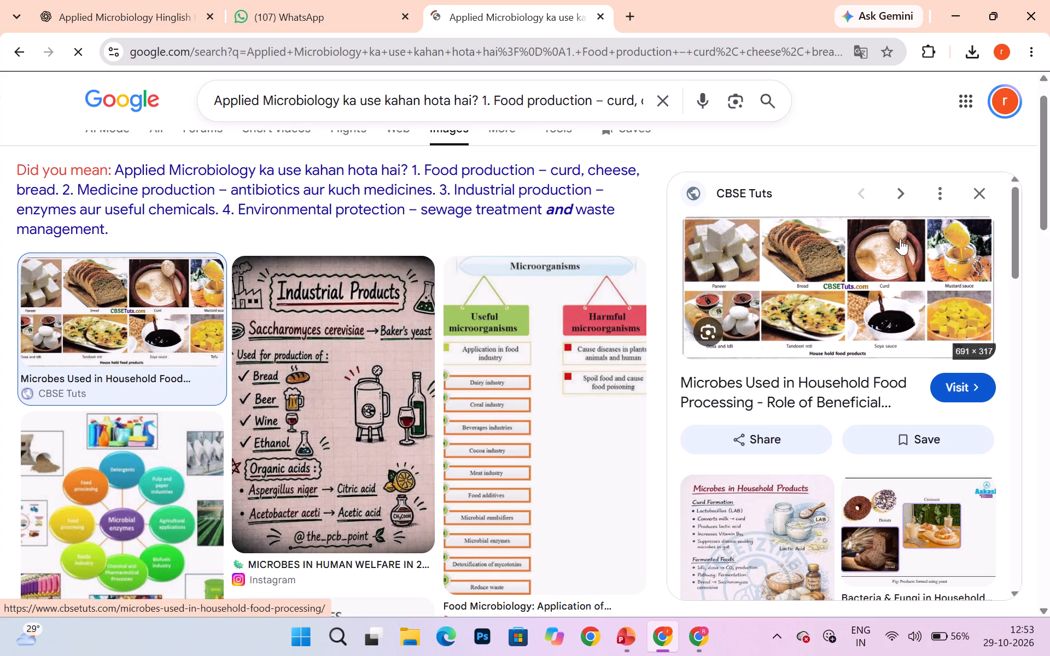
left_click(982, 192)
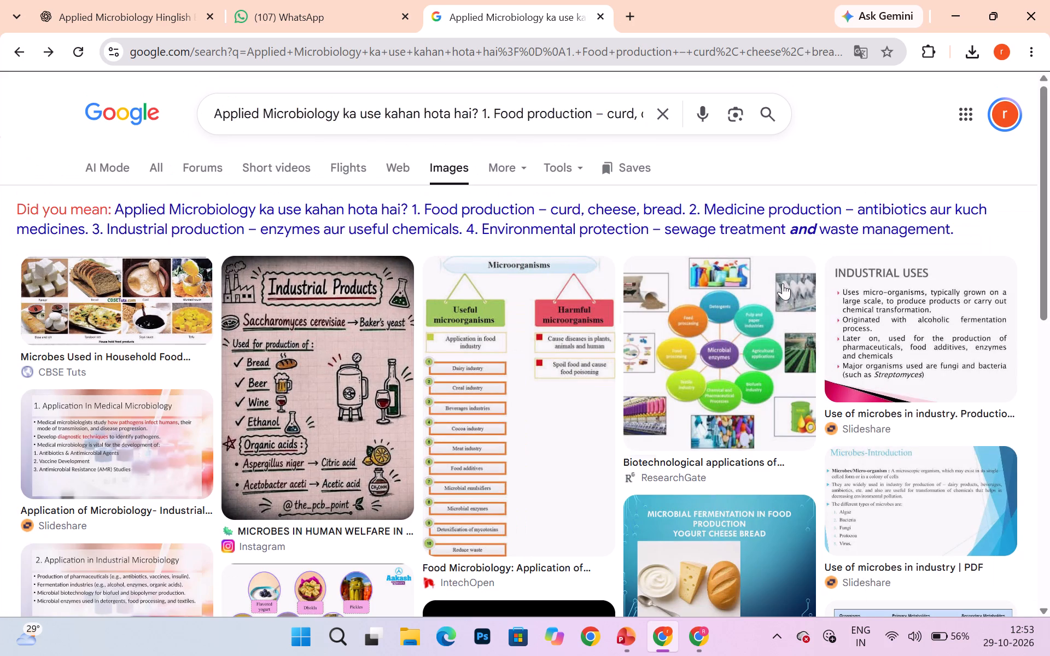
left_click(742, 313)
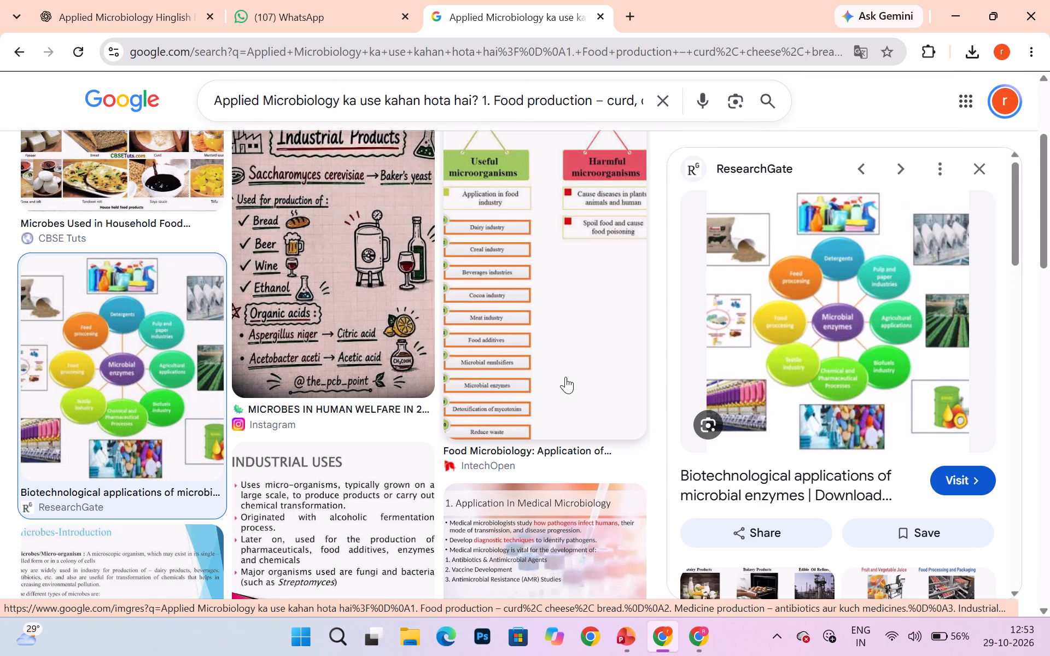
scroll(538, 447, "down", 2)
scroll(785, 479, "down", 2)
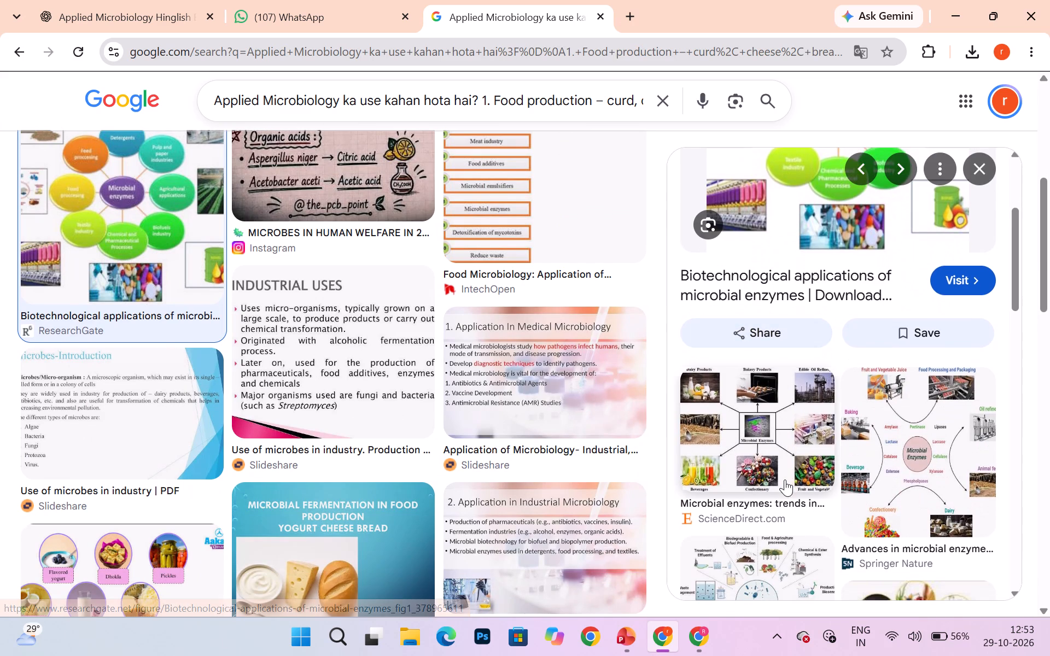
left_click(767, 433)
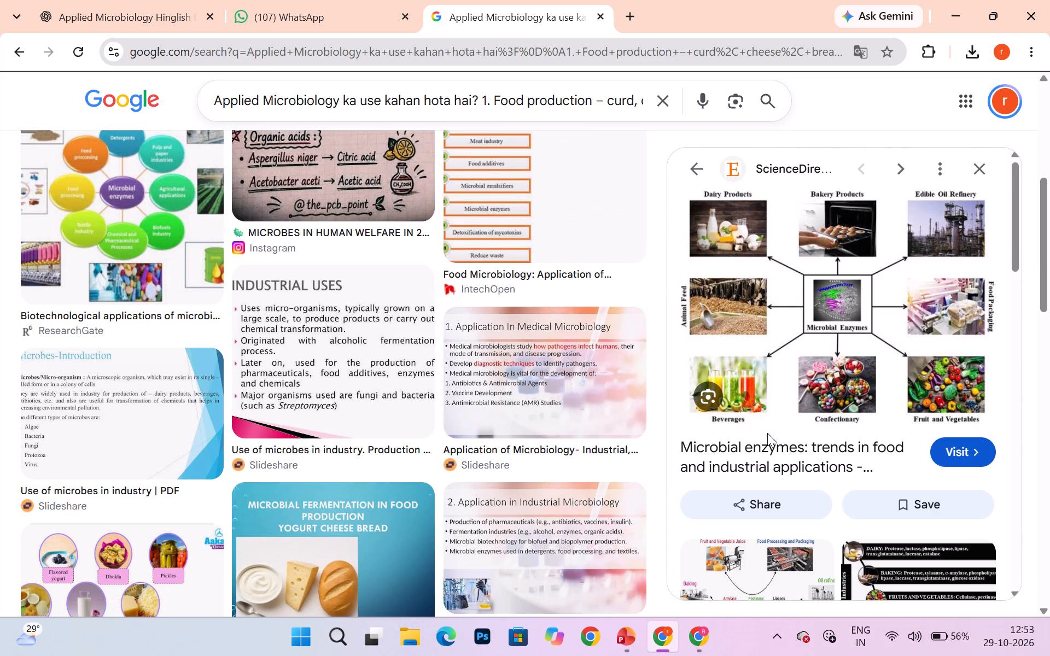
right_click(845, 327)
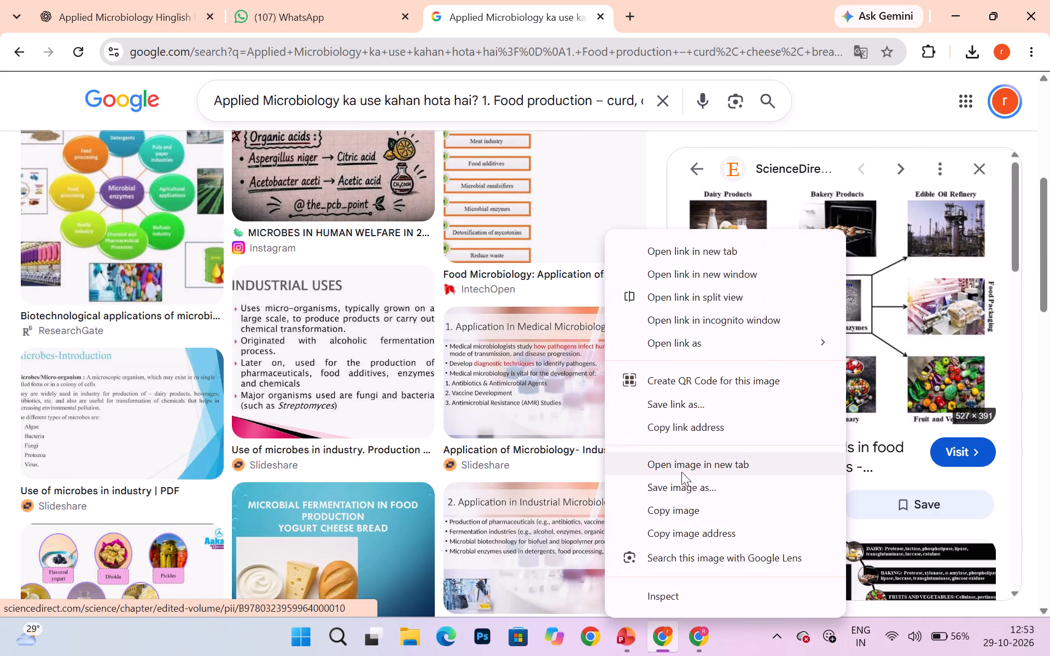
left_click(672, 512)
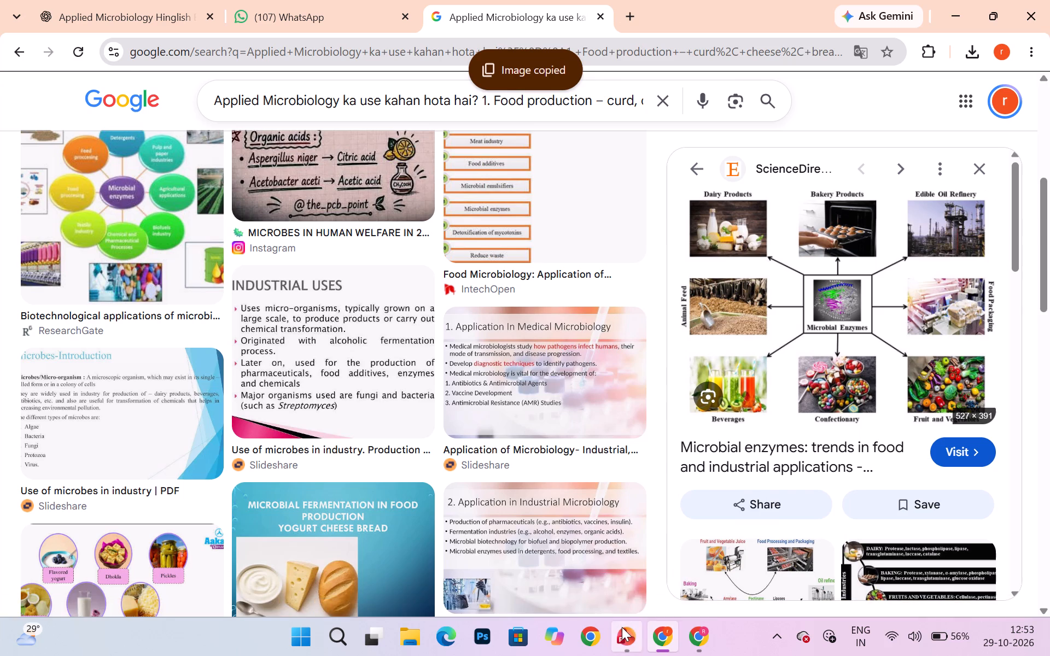
In the microbes presentation, shrink slide 3's collage to about 8.55 by 18.58 cm and move it near the slide's left edge.
left_click(622, 627)
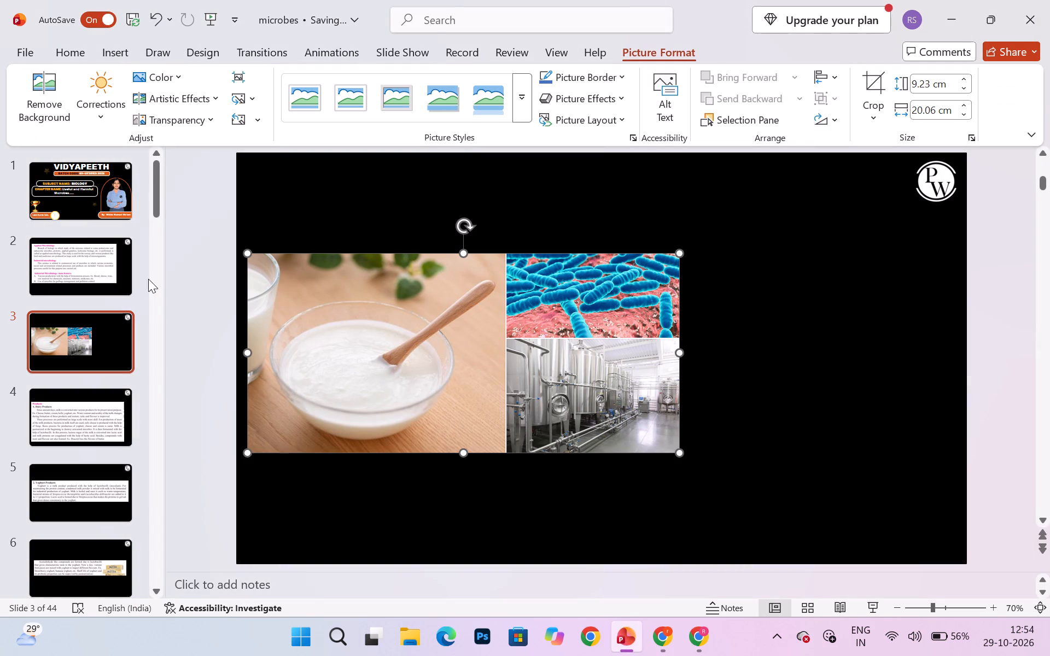
left_click_drag(246, 253, 270, 271)
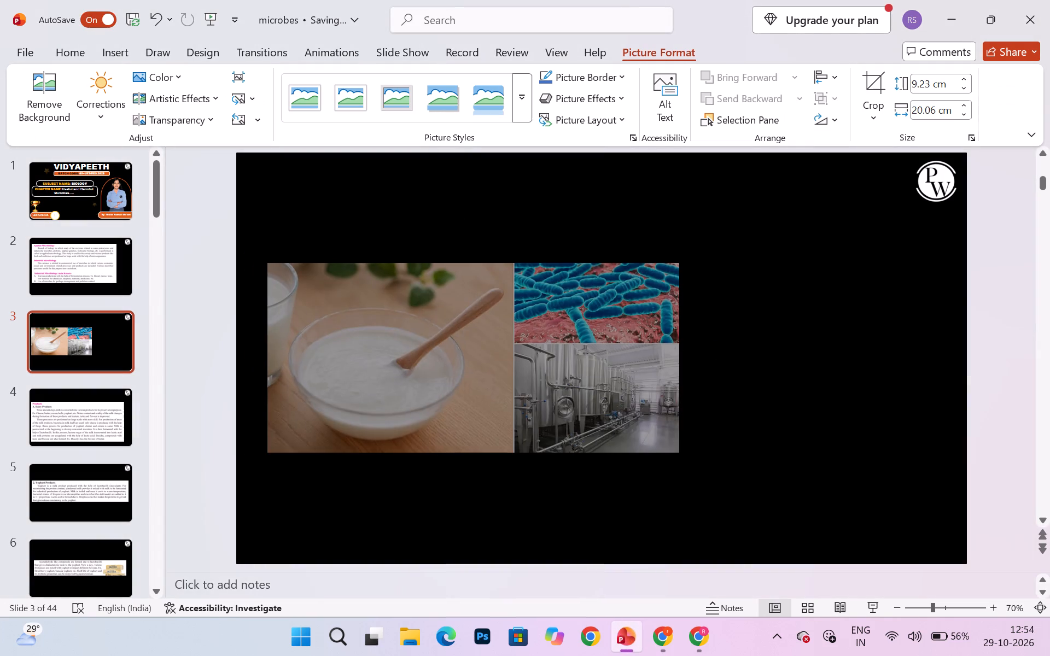
left_click_drag(270, 271, 279, 278)
left_click_drag(408, 360, 378, 358)
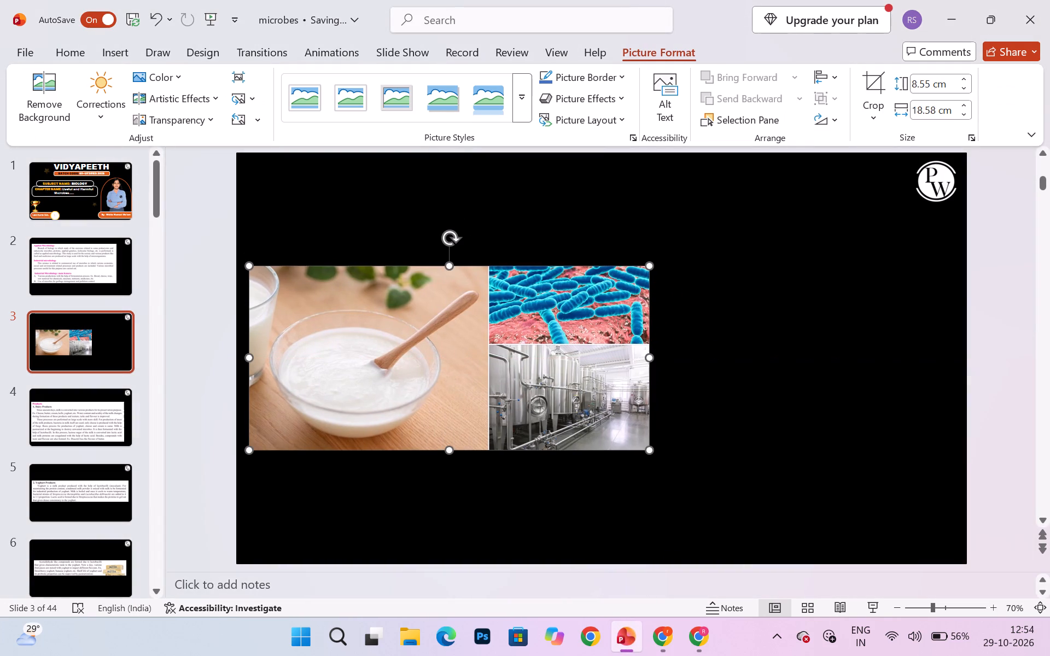
Add a blank slide after slide 3, paste the Microbial Enzymes diagram, and enlarge it on the slide's left side.
left_click(65, 53)
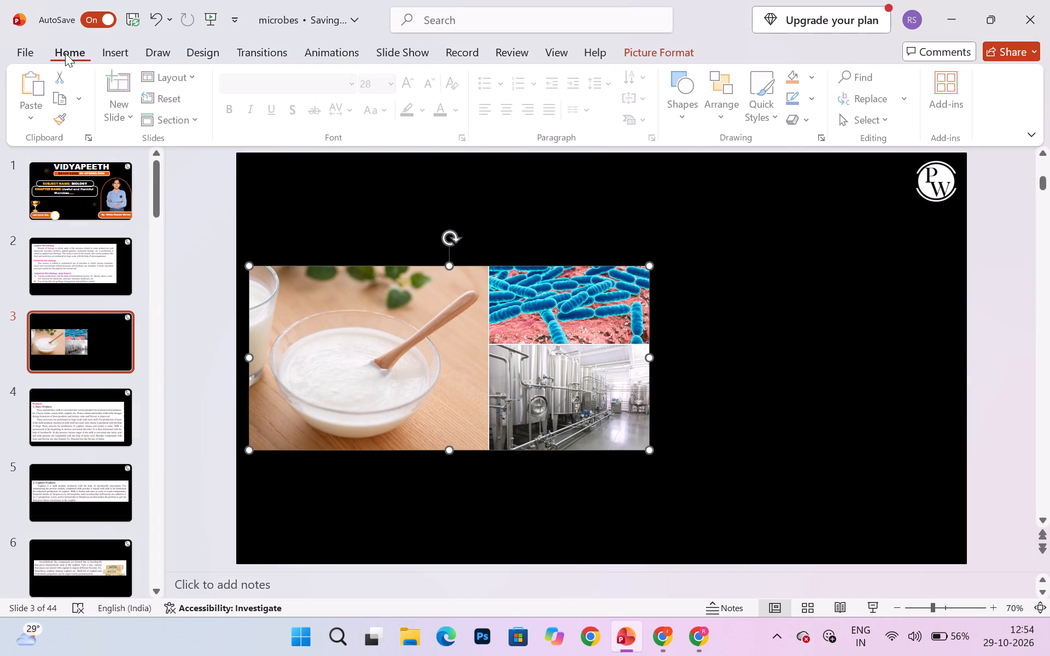
left_click(119, 92)
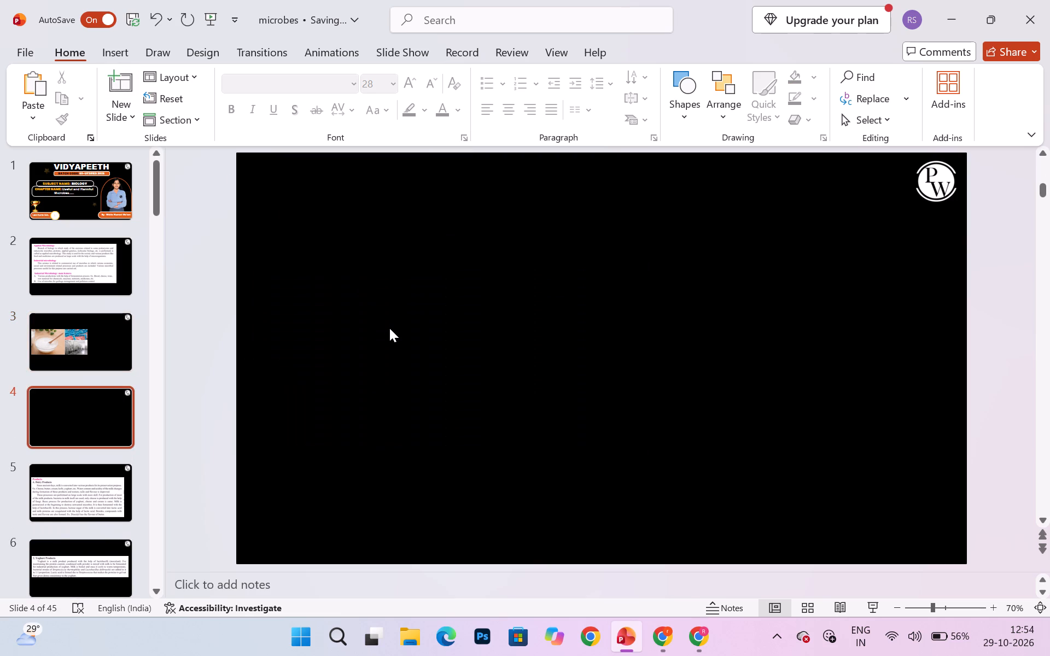
key("ctrl+v")
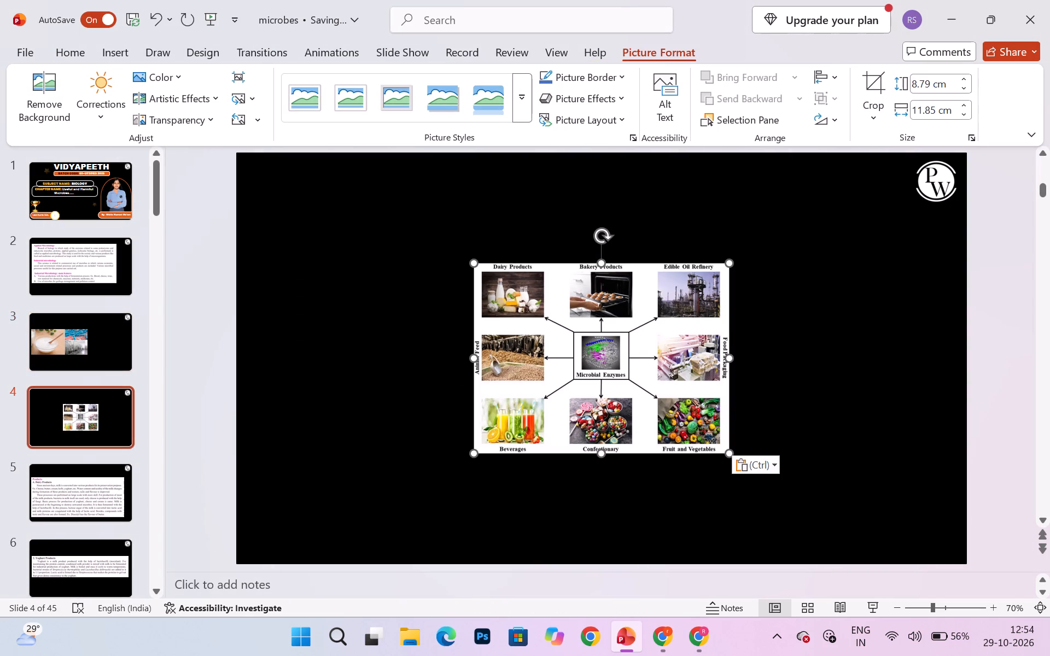
left_click_drag(529, 319, 306, 269)
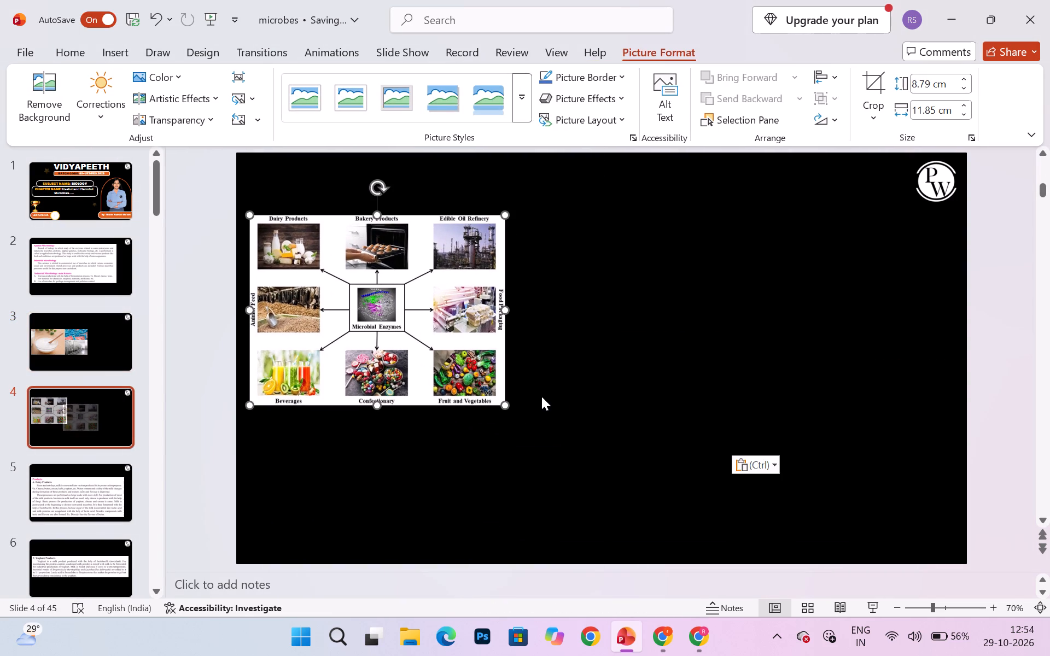
left_click_drag(506, 404, 677, 501)
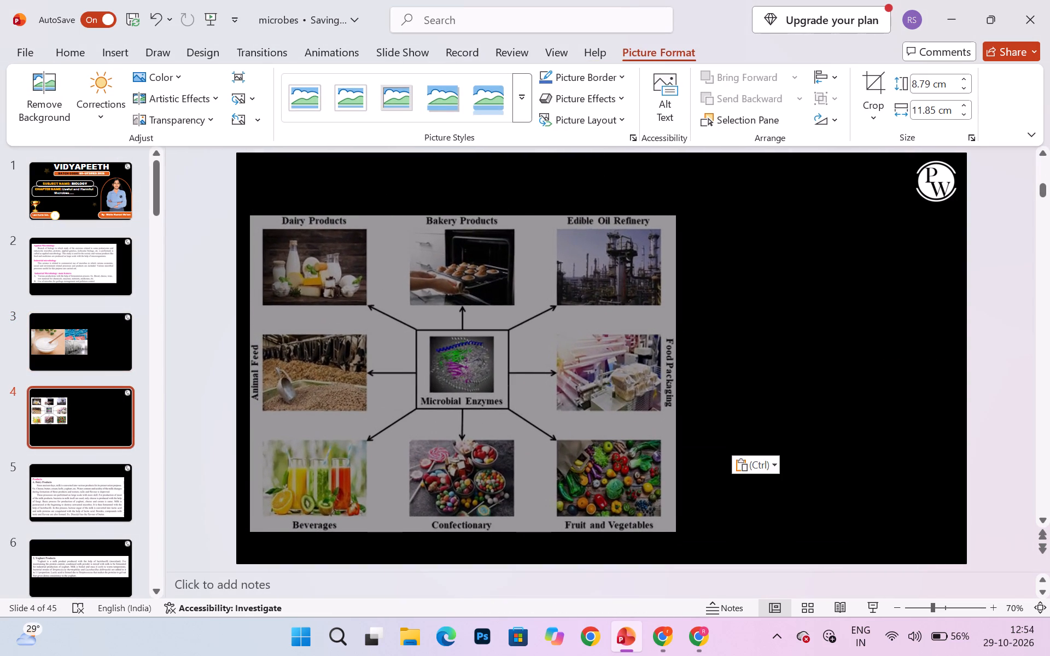
left_click_drag(677, 501, 678, 502)
left_click(729, 507)
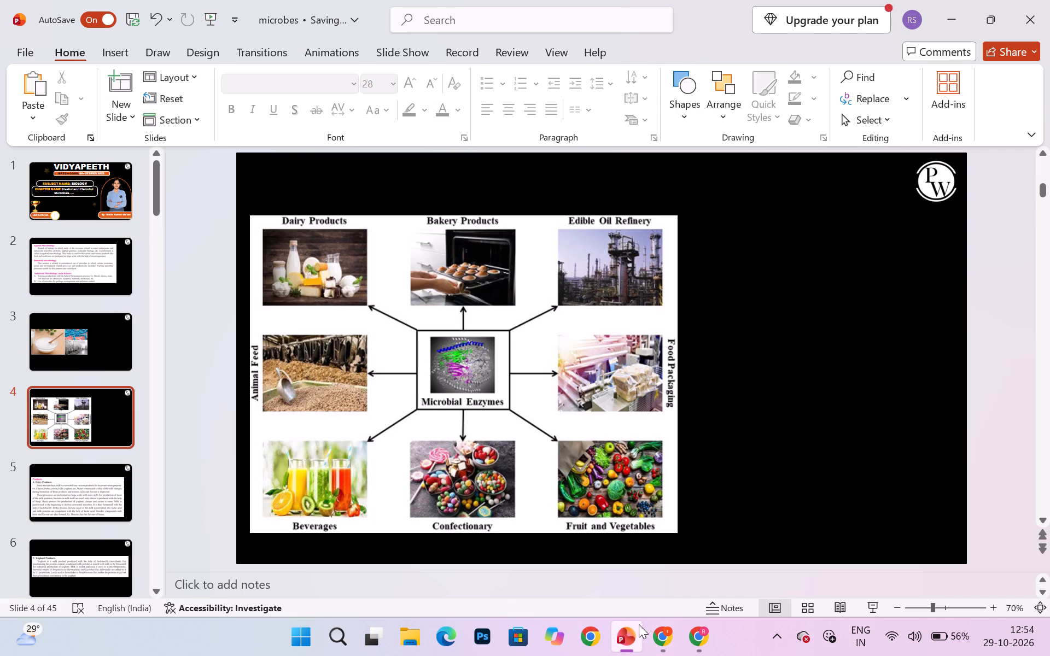
Return to the Chrome image results and copy Aakash Institute's Lactic Acid Fermentation Products picture.
left_click(665, 631)
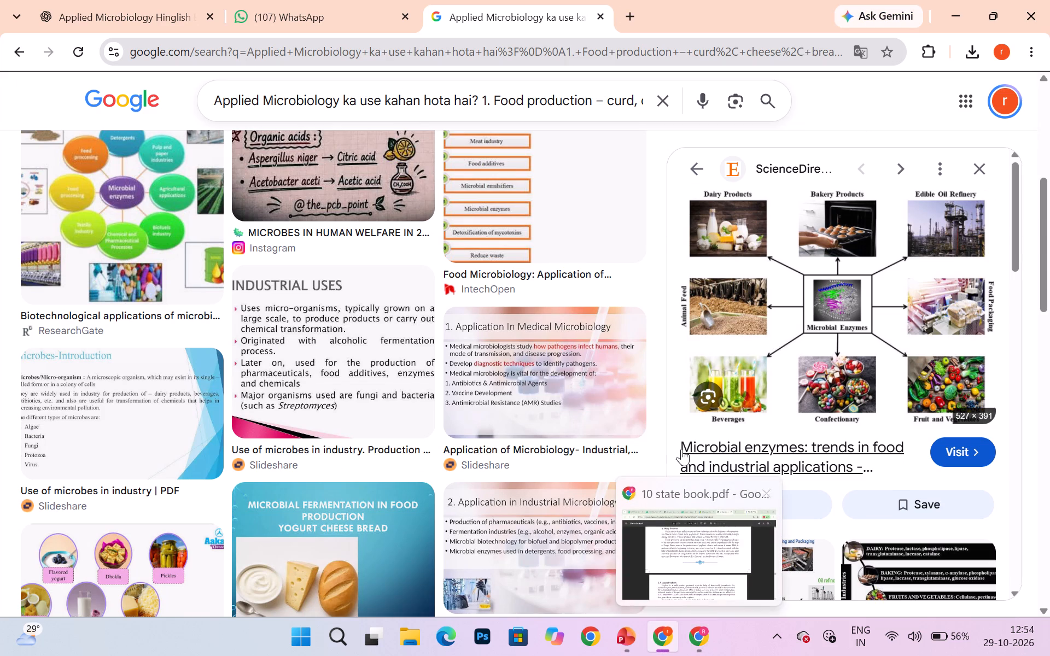
scroll(681, 449, "down", 2)
scroll(681, 449, "left", 1)
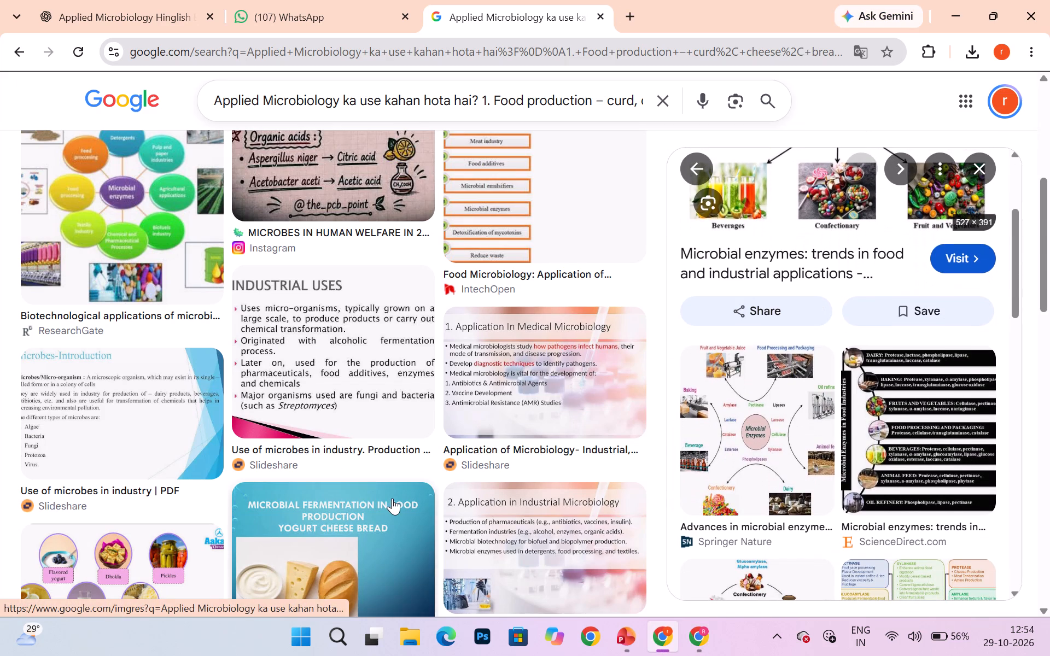
scroll(392, 498, "down", 2)
left_click(183, 364)
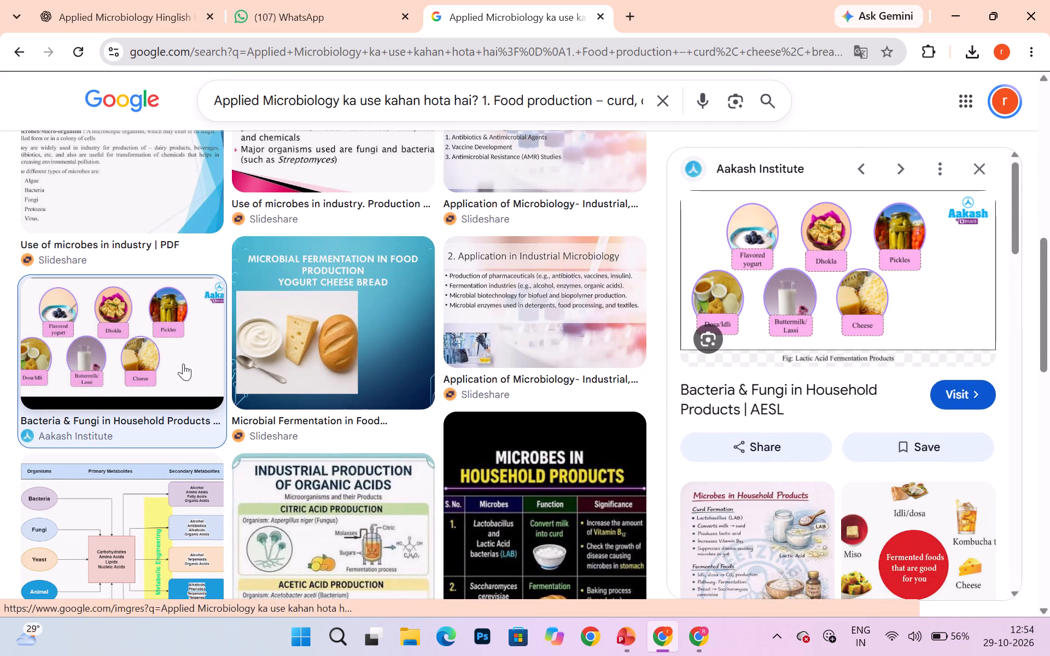
right_click(801, 281)
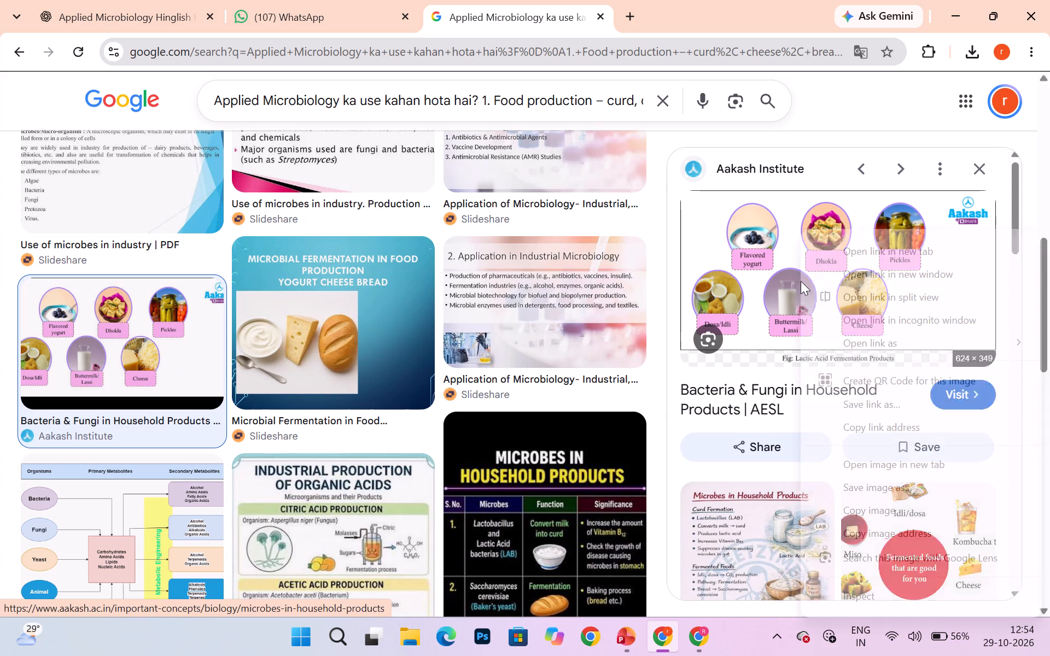
left_click(866, 506)
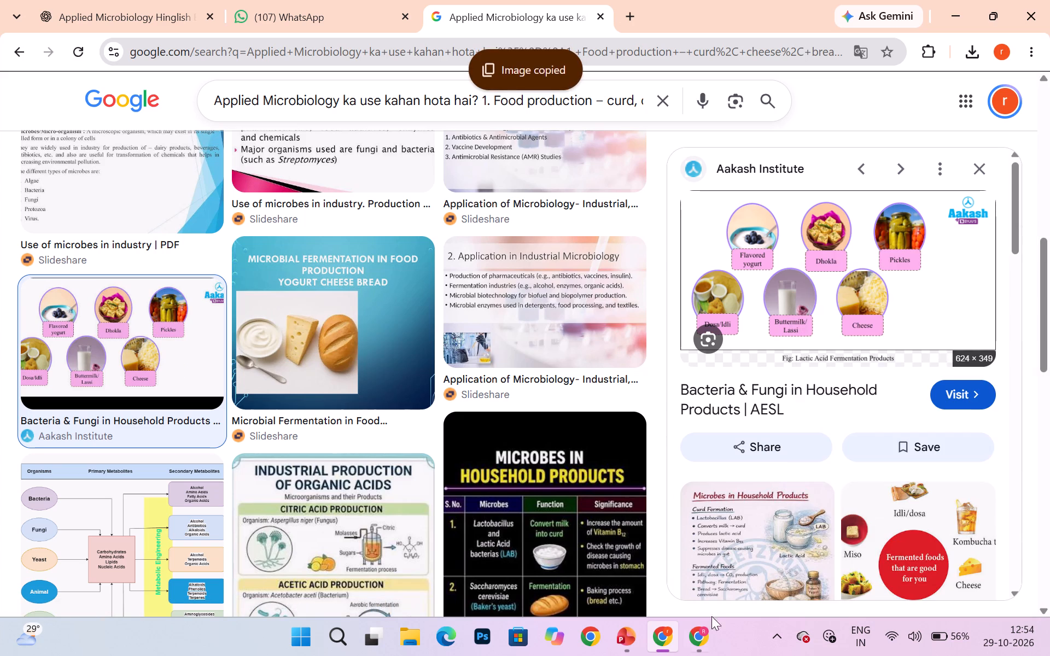
Paste the fermentation products picture onto slide 3 of the microbes presentation, alongside the curd collage.
left_click(626, 623)
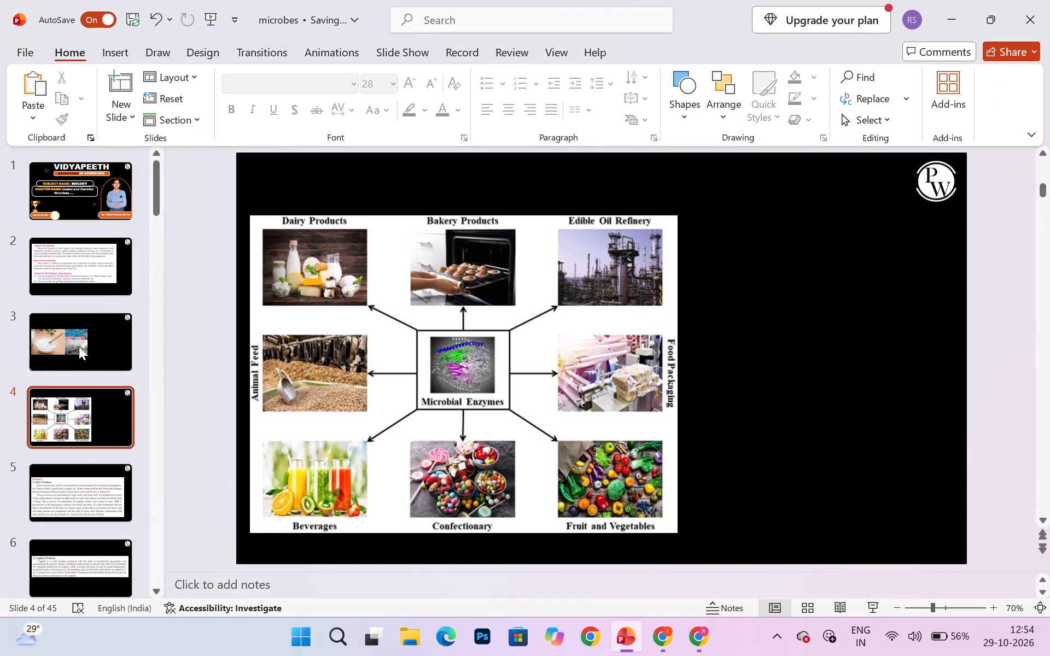
left_click(74, 353)
key("ctrl+v")
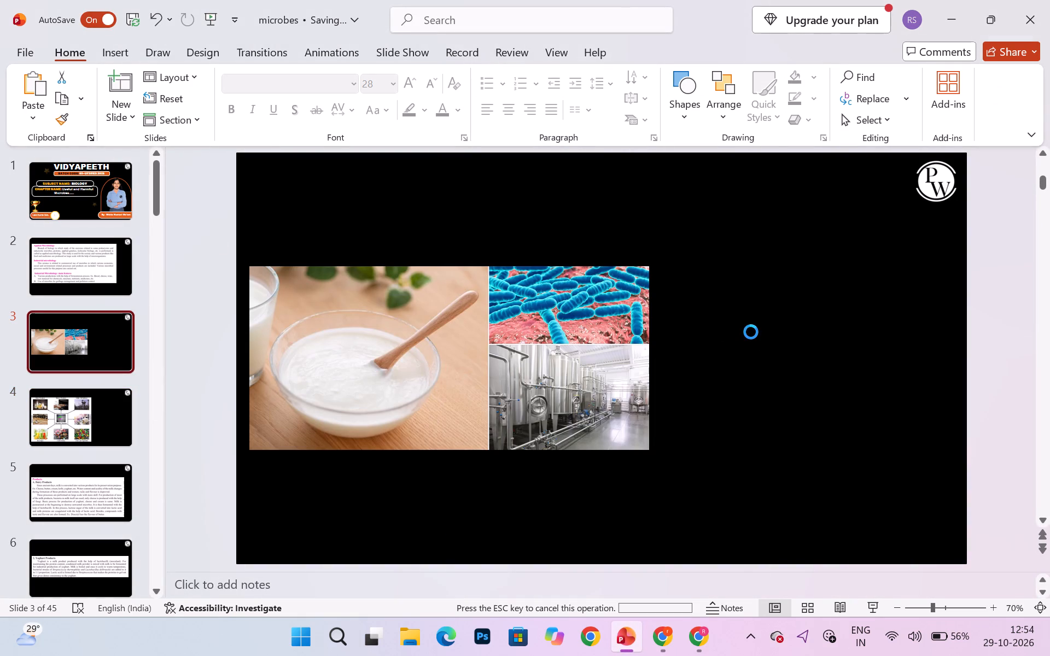
left_click(751, 332)
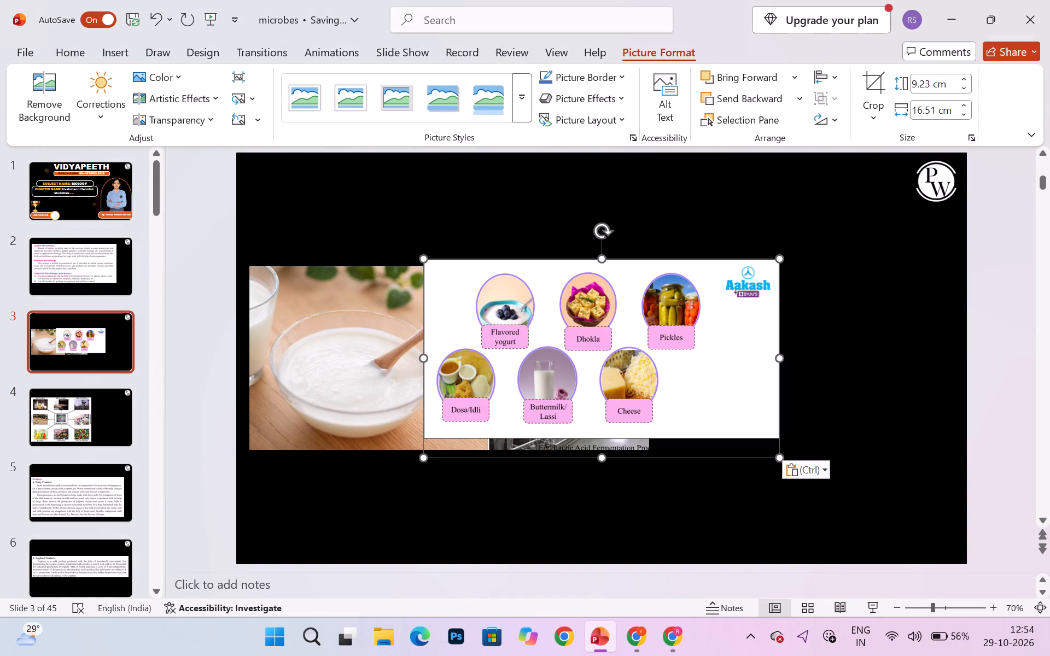
Crop the right side of the fermentation products picture to remove the Aakash logo.
left_click(870, 69)
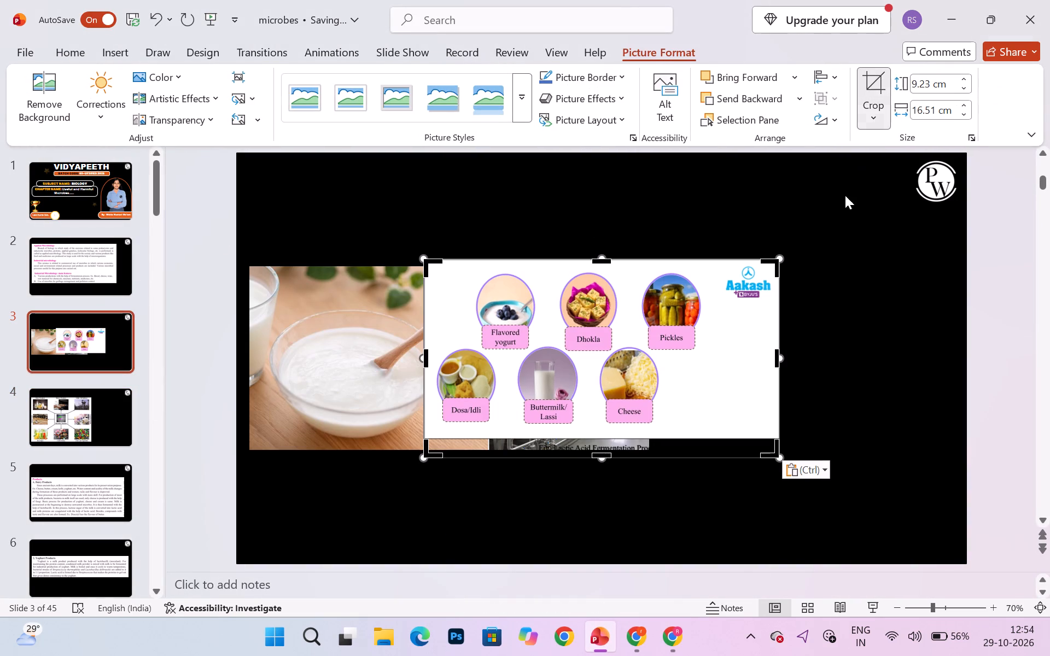
left_click_drag(778, 363, 731, 359)
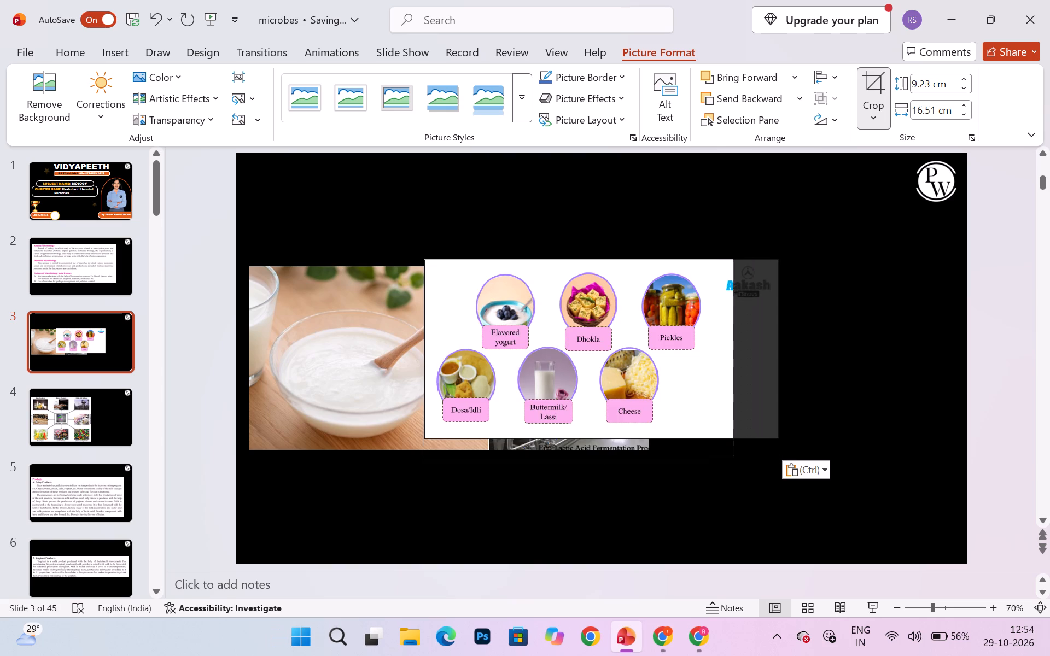
left_click_drag(731, 359, 719, 358)
left_click(866, 367)
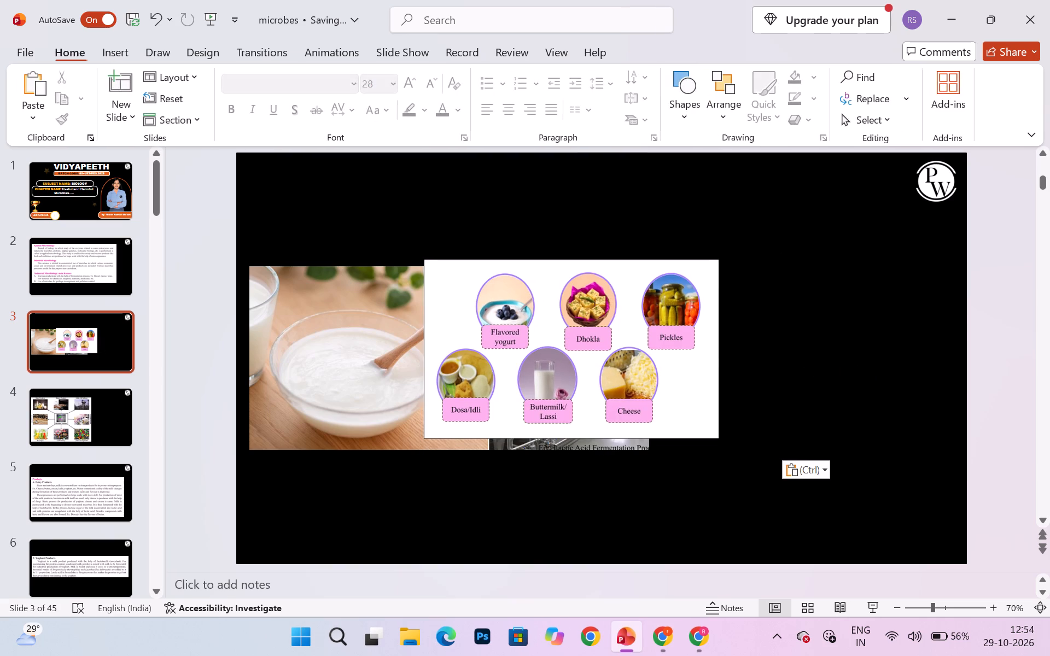
Move the fermentation products picture to the right side of slide 3, beside the collage.
left_click_drag(685, 347, 900, 342)
Shrink the curd collage on slide 3 to about 7.37 × 16.01 cm and move it to the slide's upper left.
left_click(627, 315)
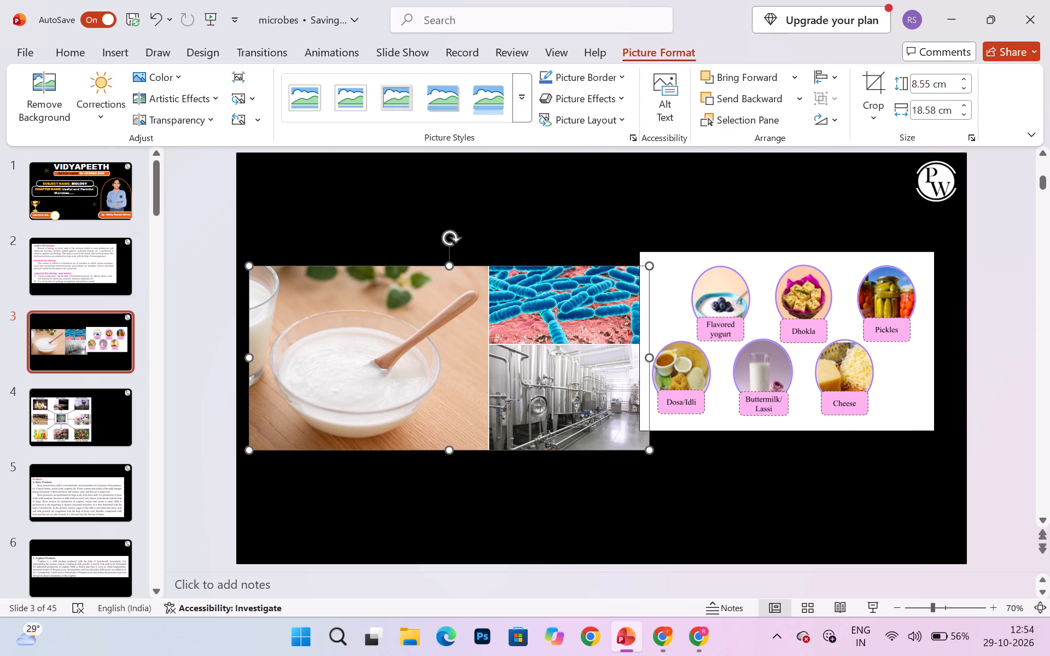
left_click_drag(249, 266, 305, 305)
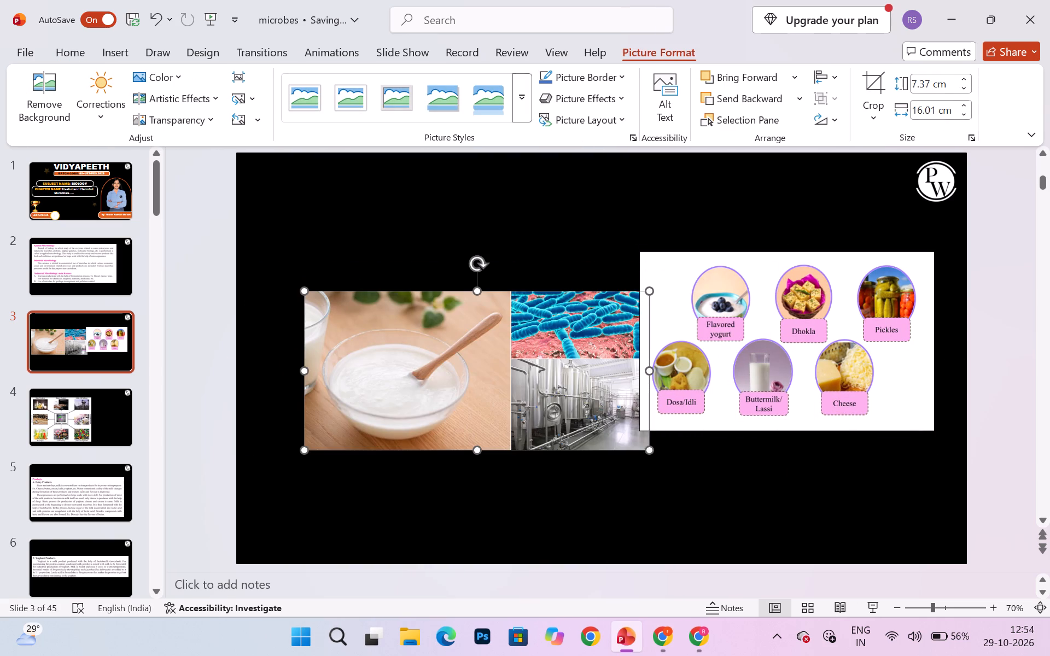
left_click_drag(390, 327, 338, 254)
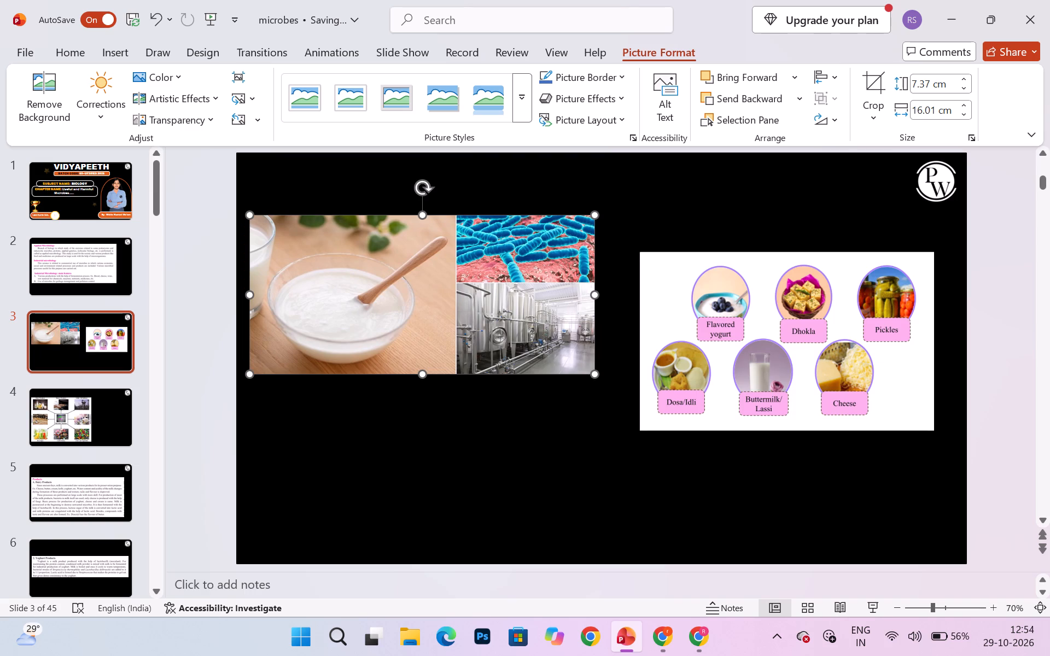
Move the fermentation products picture over the collage's lower part on slide 3 and enlarge it slightly.
left_click_drag(728, 347, 352, 401)
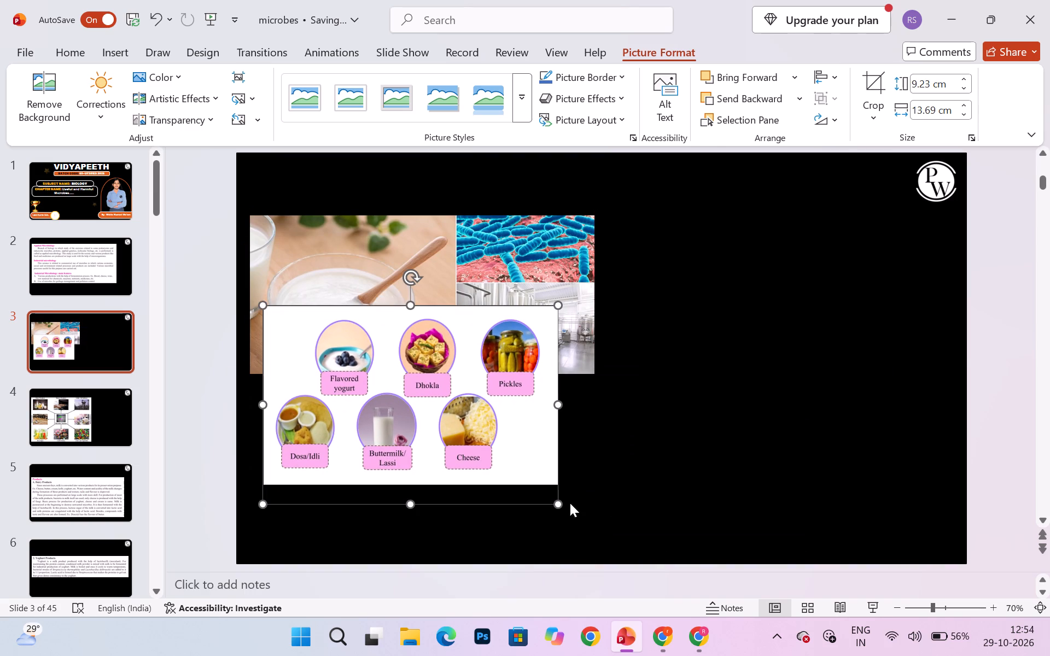
left_click_drag(559, 502, 616, 518)
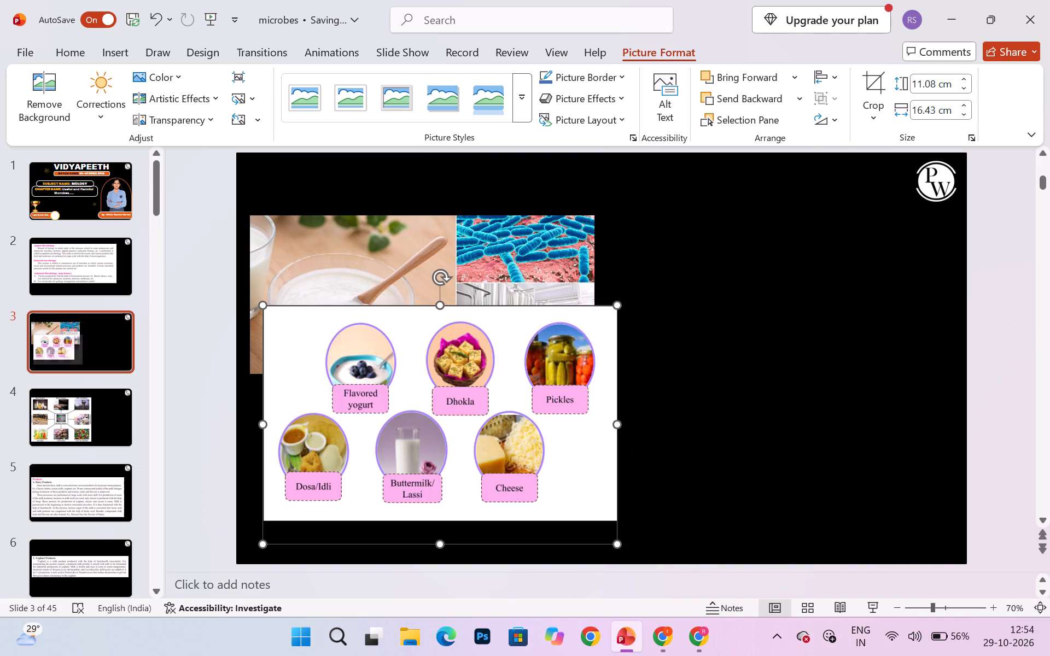
Arrange the two pictures on slide 3 side by side, with the fermentation products beside the curd collage and the collage lowered level with it.
left_click_drag(480, 455, 812, 397)
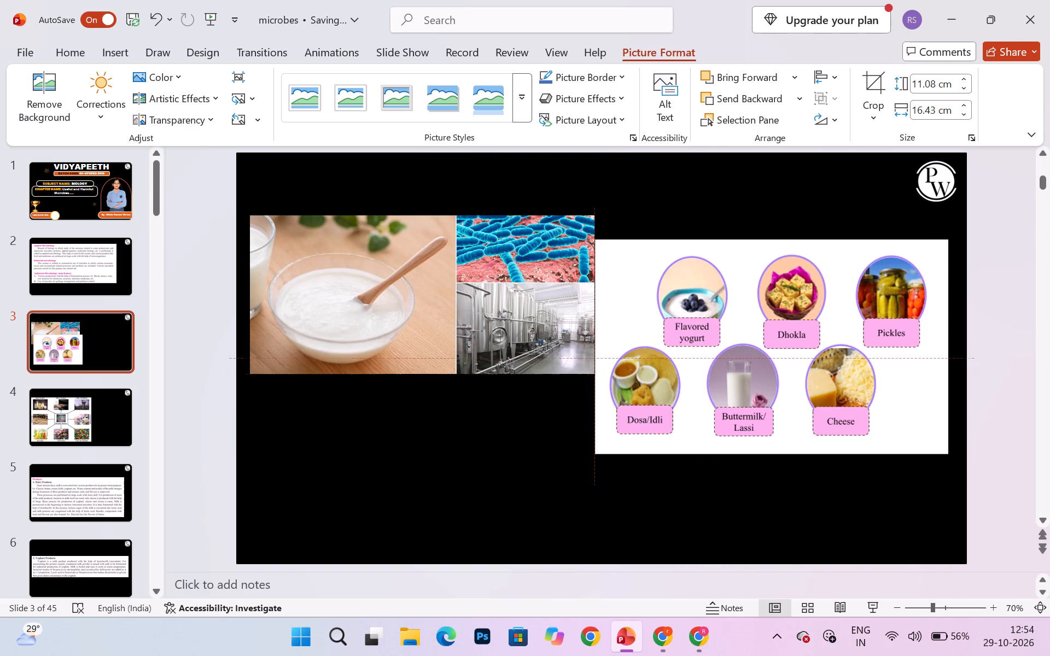
left_click_drag(812, 397, 812, 389)
left_click_drag(456, 322, 459, 378)
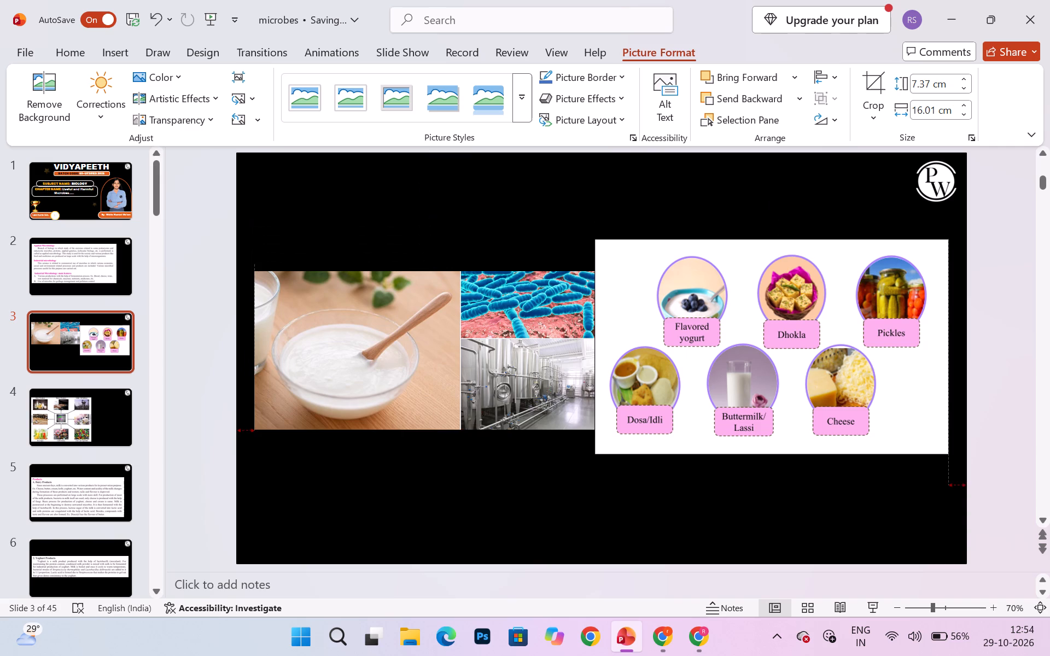
left_click_drag(459, 378, 457, 397)
left_click(404, 508)
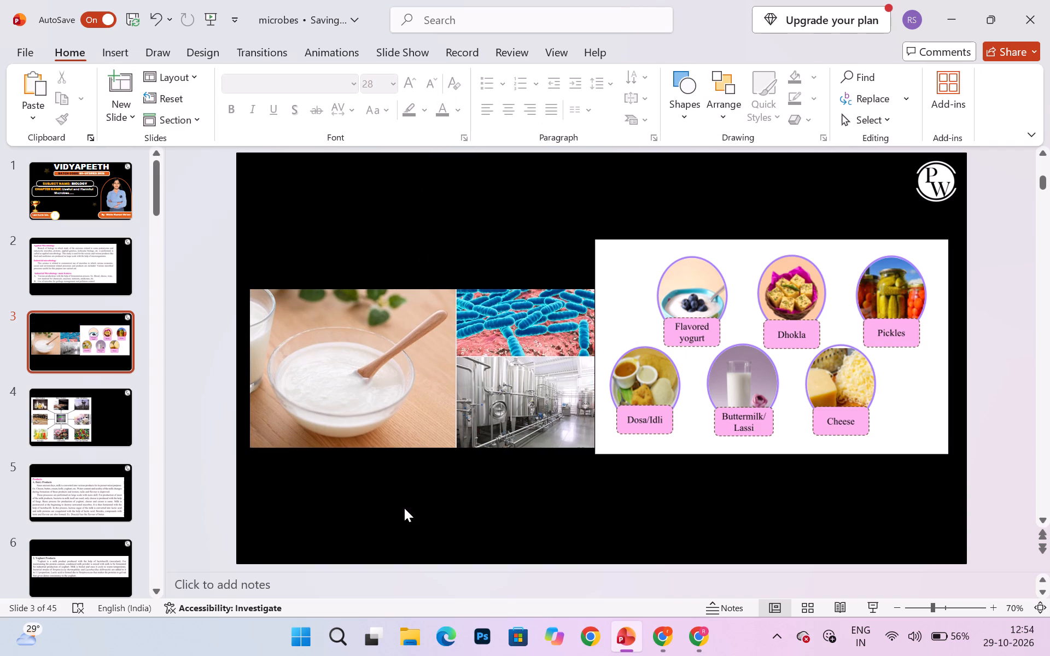
Switch to the Google image results in Chrome and copy the "Microbes in Household Products" table image.
left_click(664, 623)
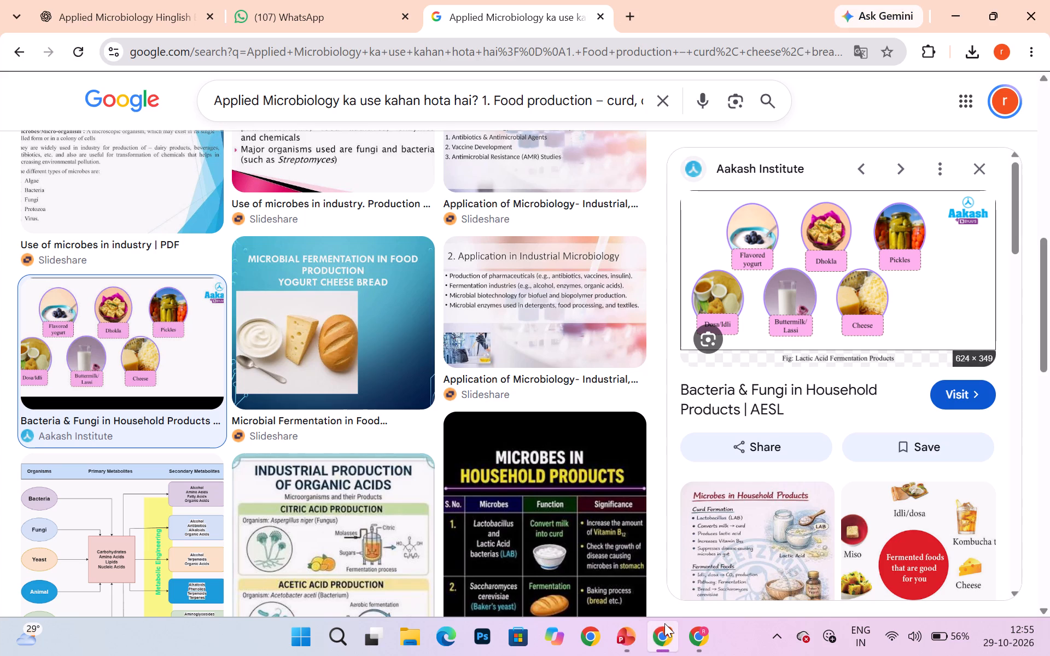
scroll(624, 513, "down", 2)
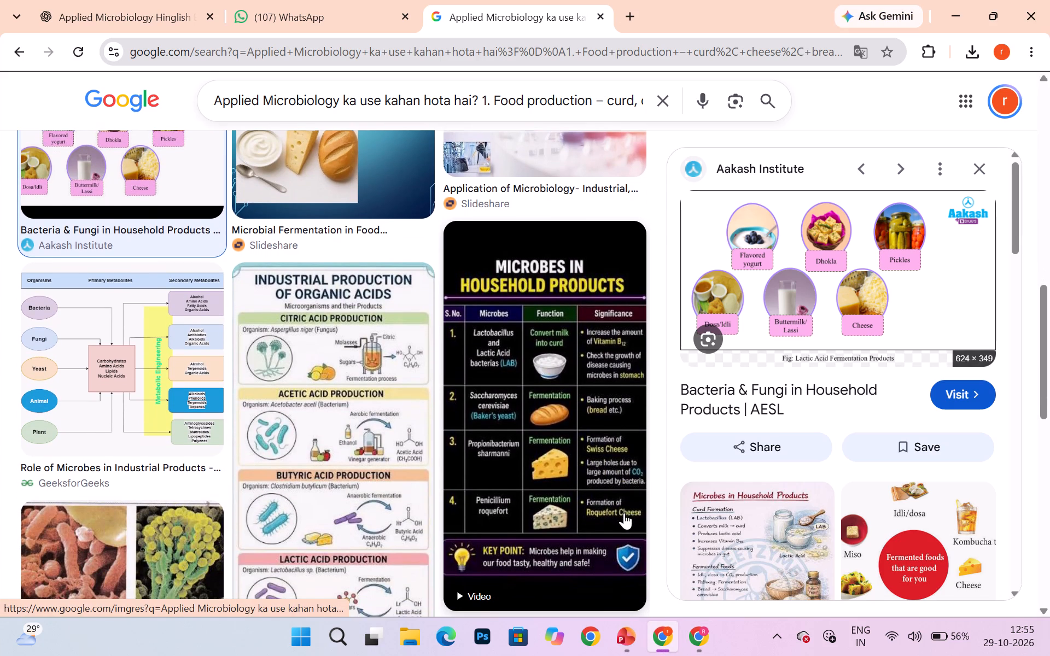
left_click(586, 464)
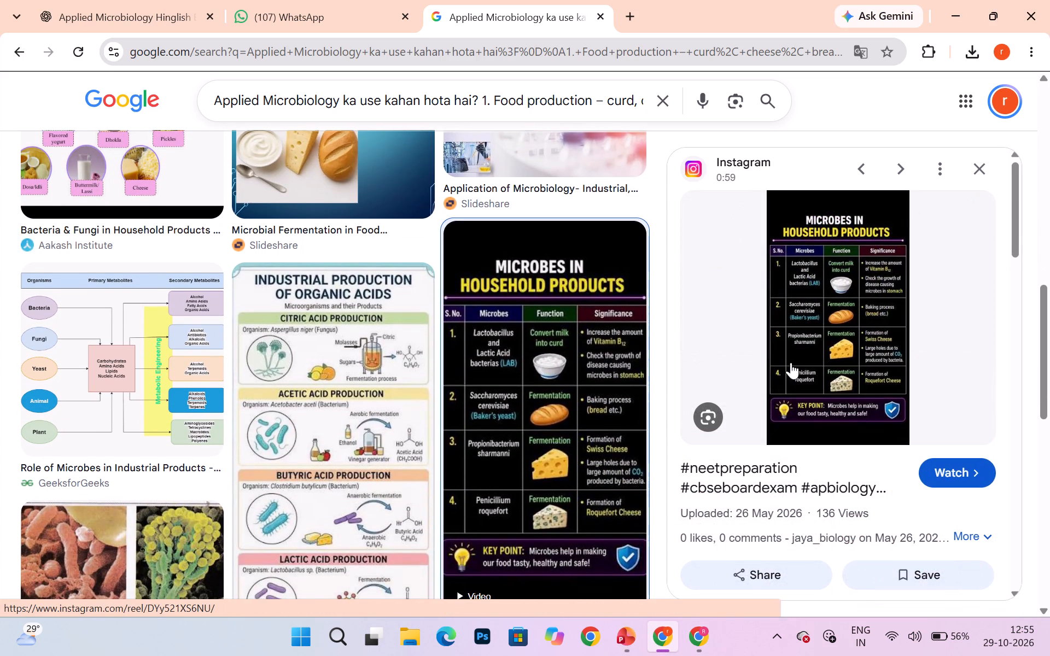
right_click(850, 318)
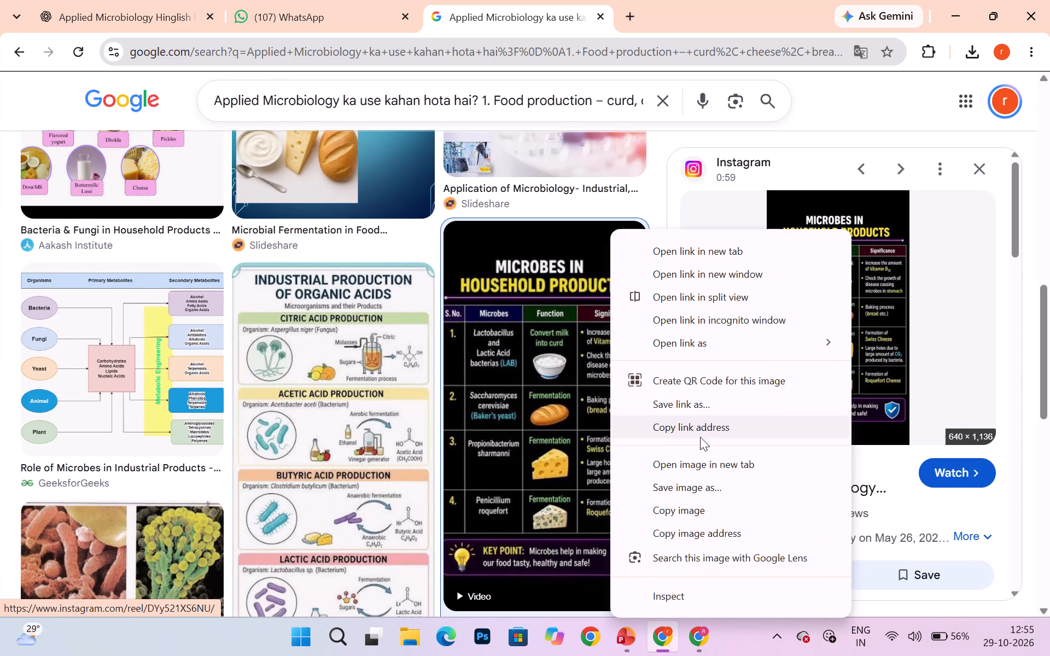
left_click(691, 506)
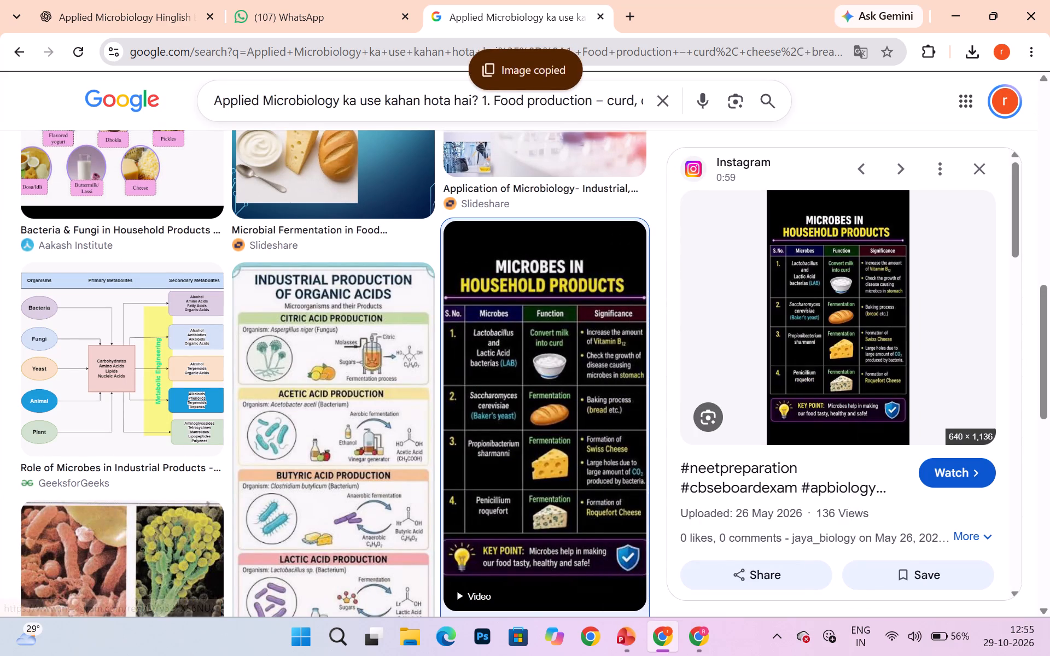
Back in PowerPoint, add a new slide after slide 3 and paste the copied "Microbes in Household Products" image onto it.
left_click(697, 626)
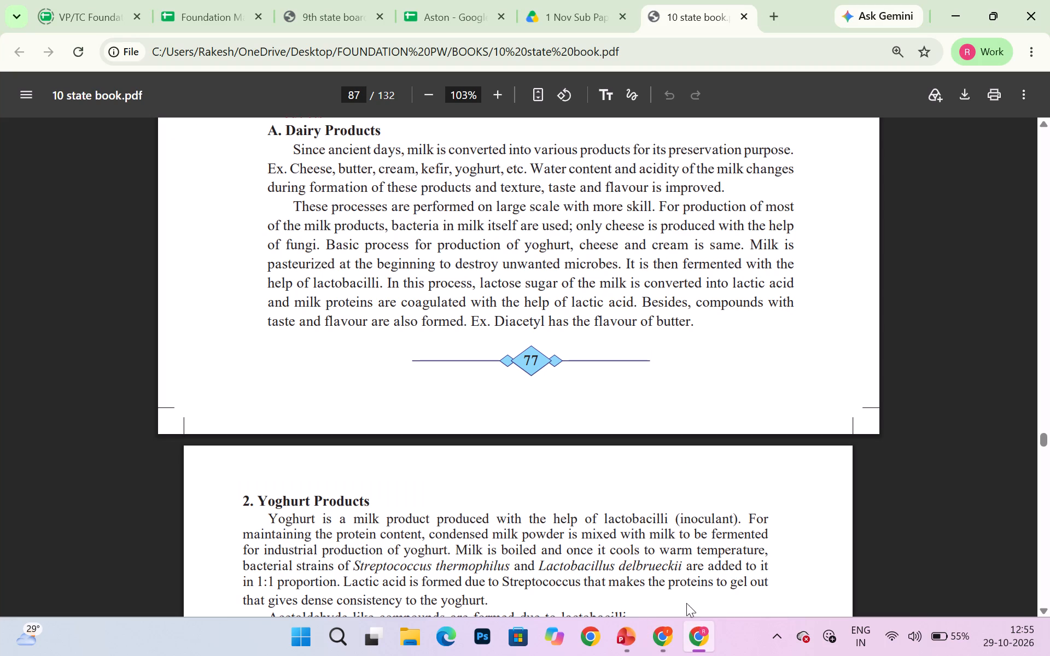
left_click(629, 653)
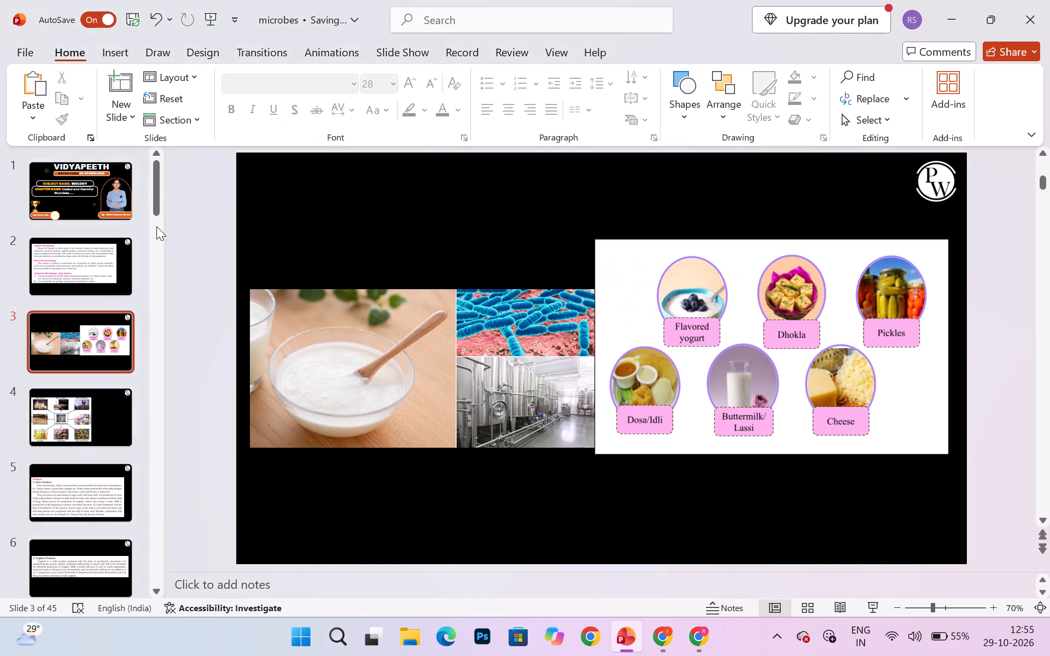
left_click(112, 85)
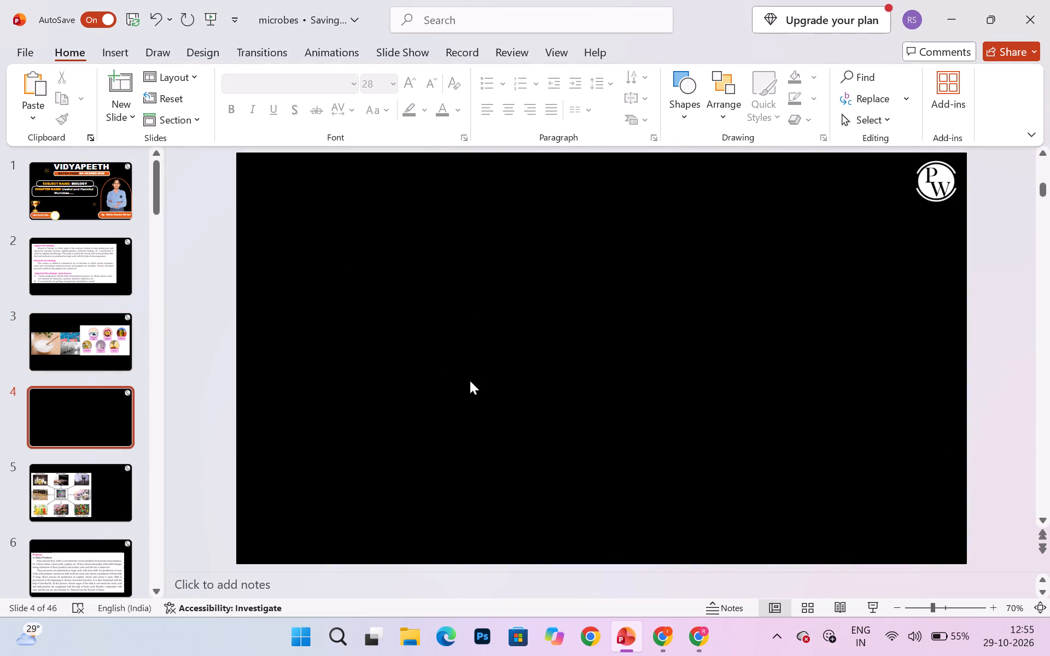
key("ctrl+v")
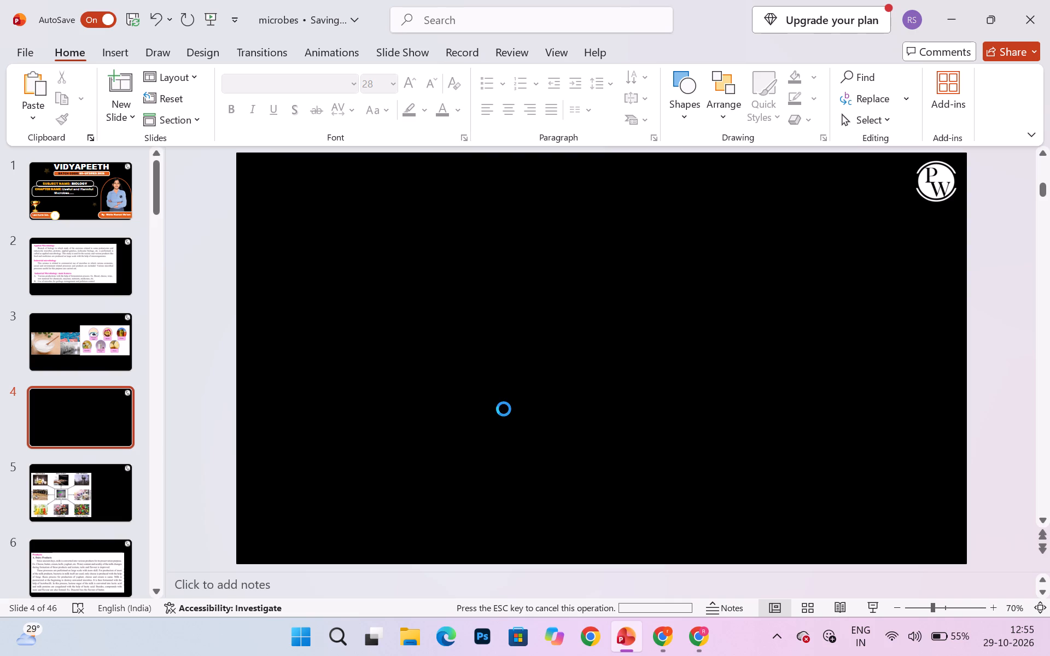
left_click(573, 372)
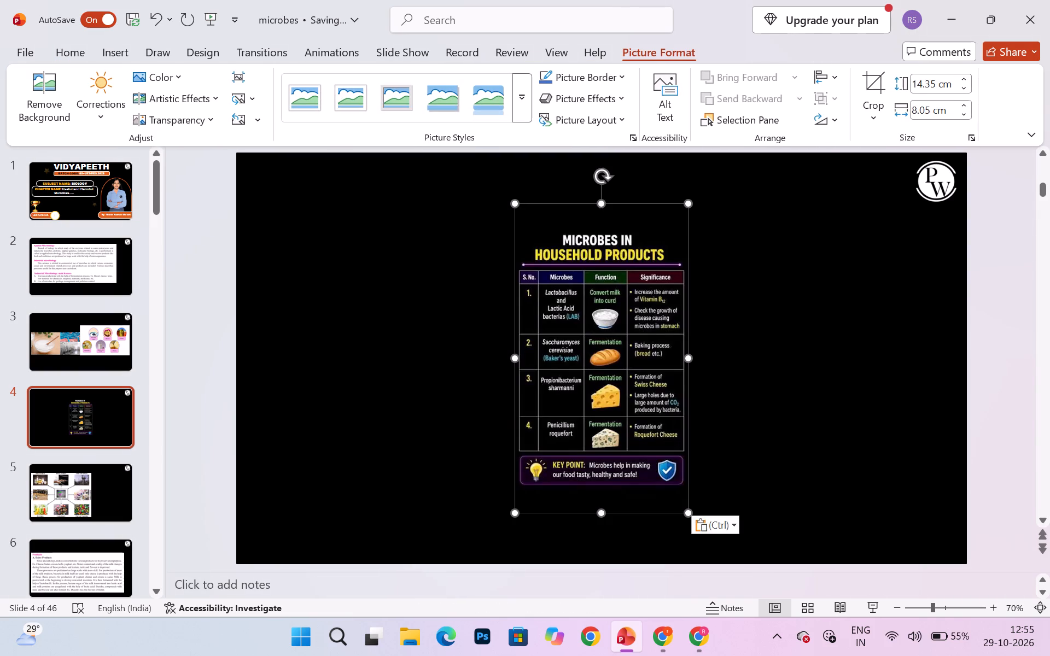
Crop the Microbes in Household Products picture on slide 4 to the table only, removing the title and the key point box.
left_click(868, 91)
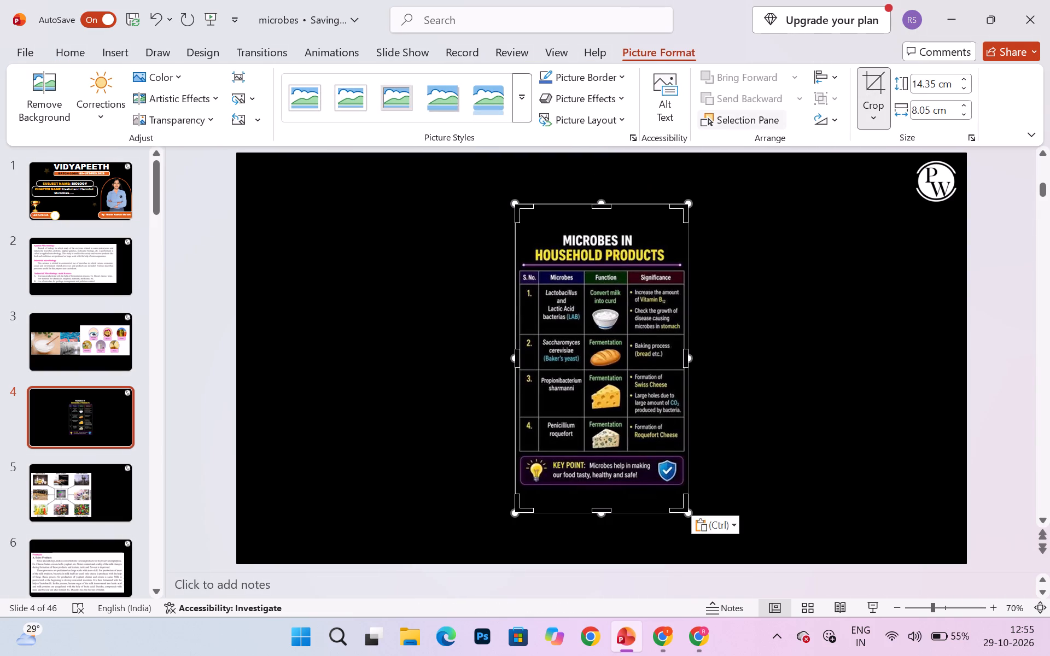
left_click_drag(604, 206, 612, 275)
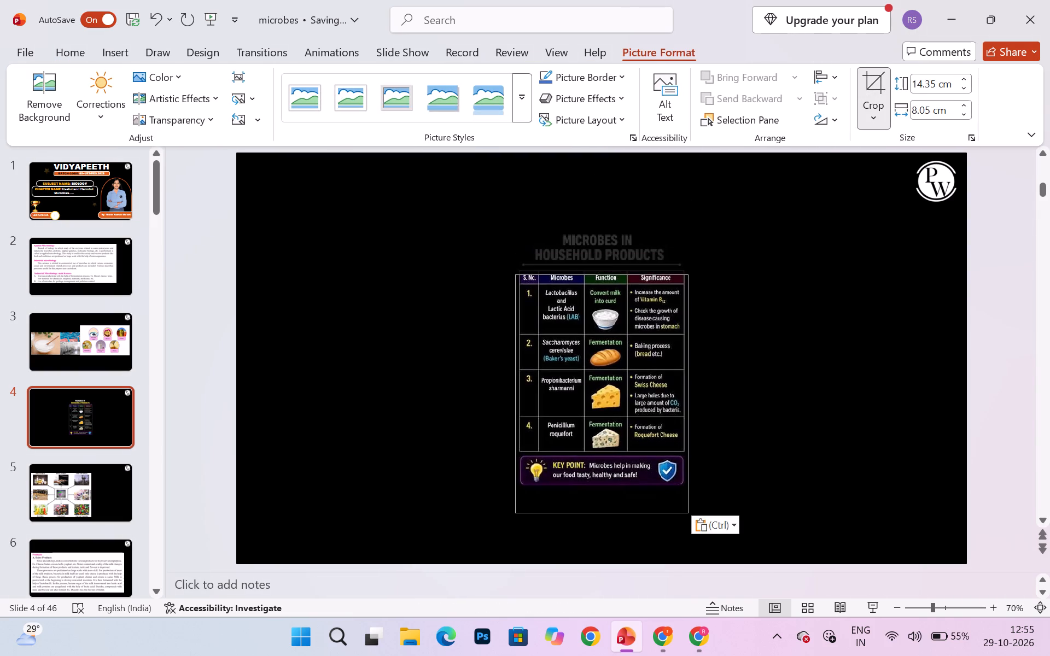
left_click_drag(612, 275, 612, 266)
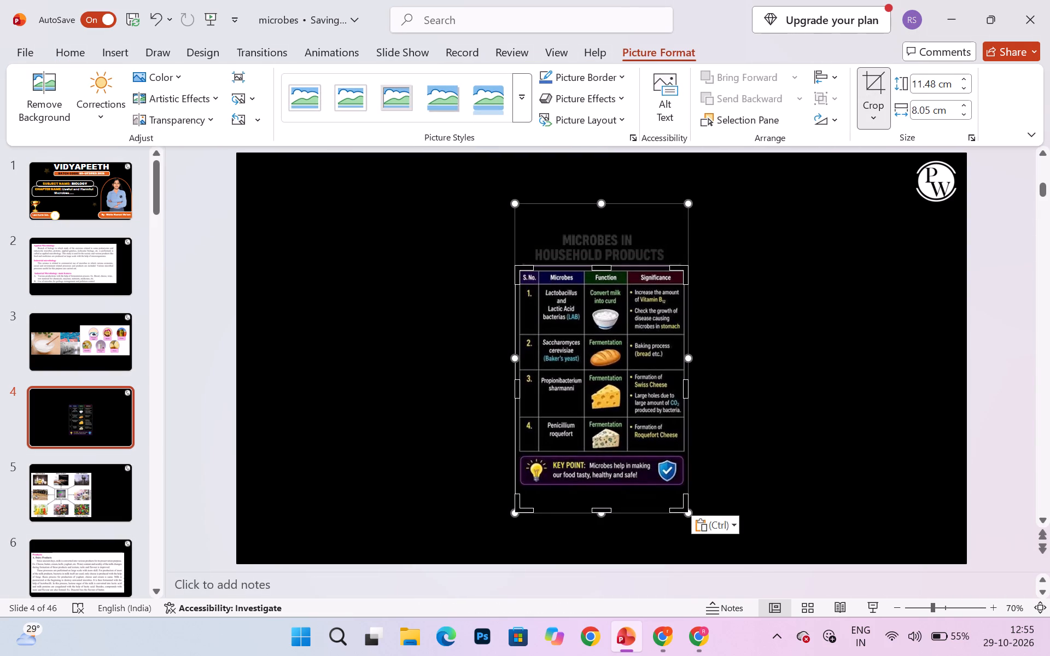
left_click_drag(602, 509, 602, 462)
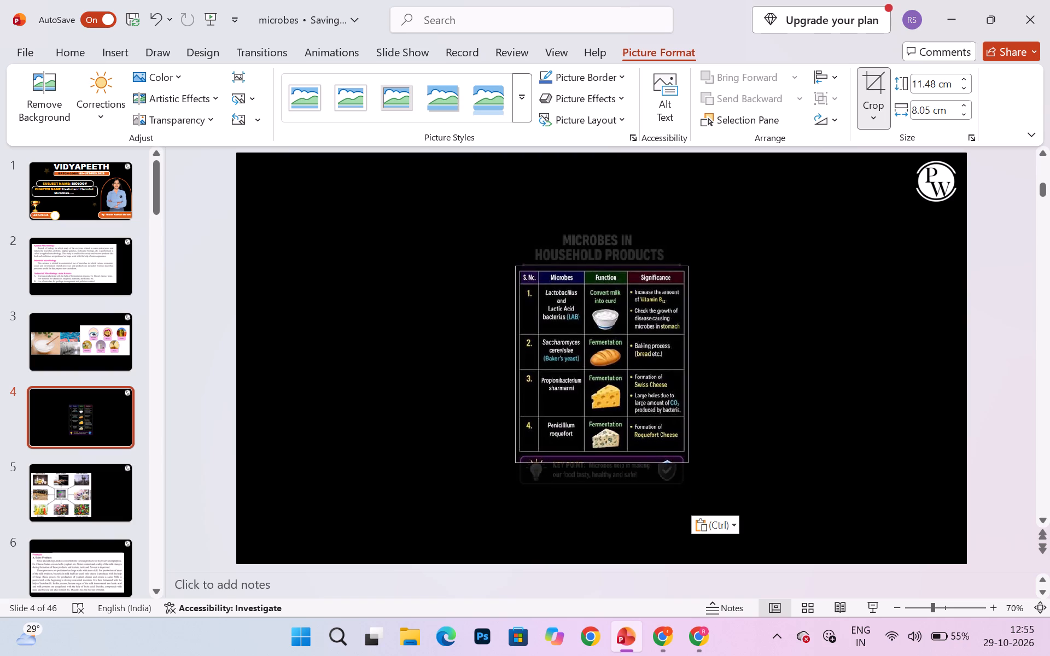
left_click_drag(602, 462, 605, 453)
left_click(748, 407)
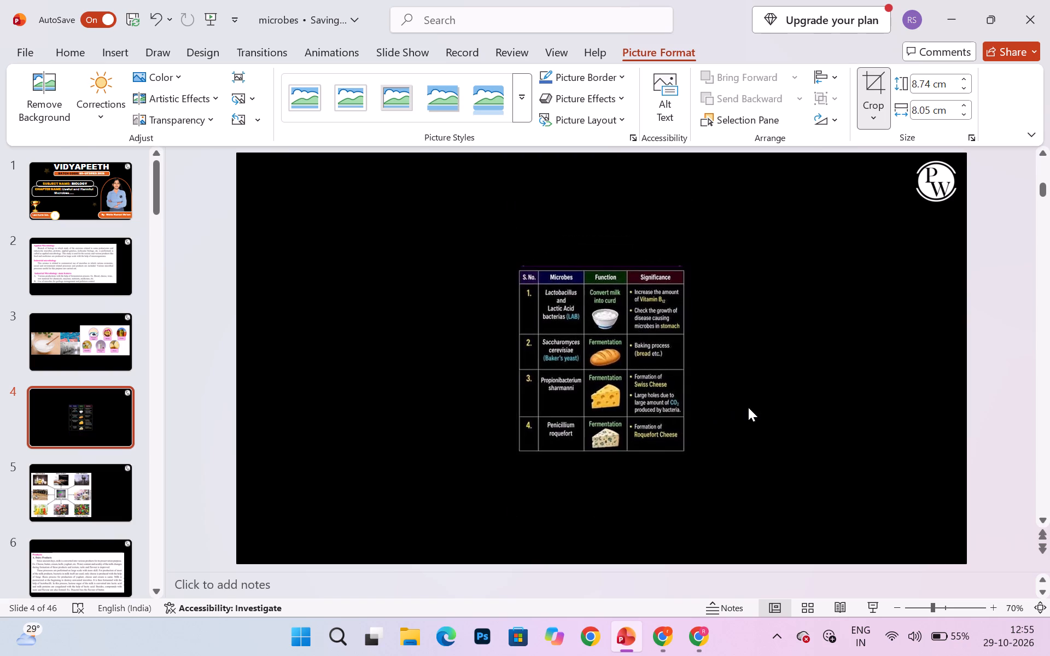
Move the cropped microbes table to slide 4's upper left and enlarge it to about 16.75 × 15.43 cm.
left_click_drag(590, 341, 327, 263)
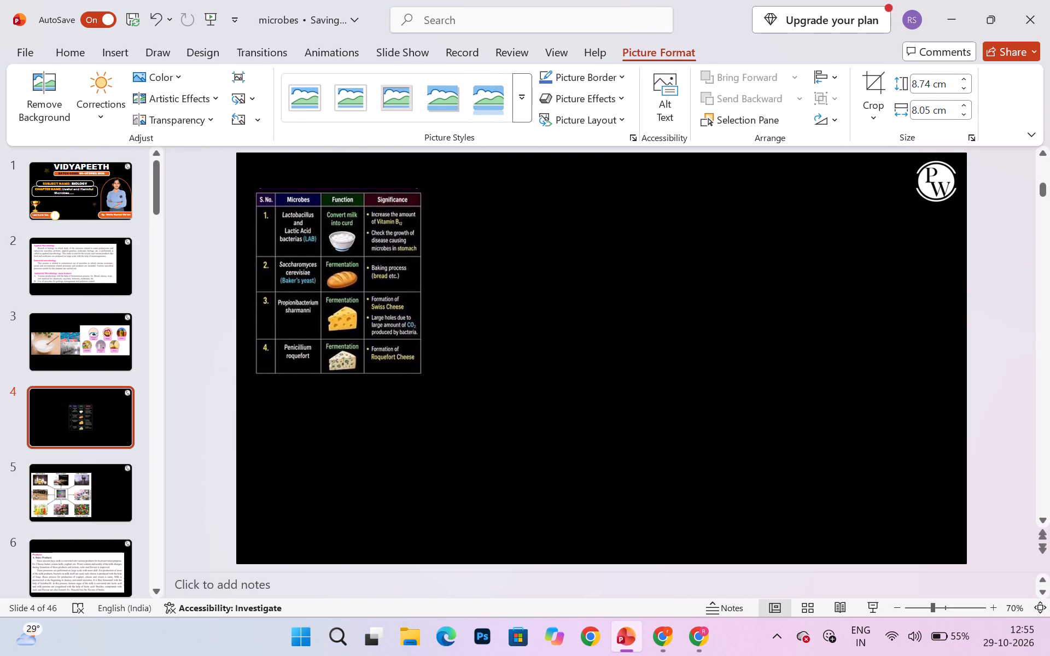
left_click_drag(327, 263, 327, 261)
left_click_drag(427, 377, 578, 487)
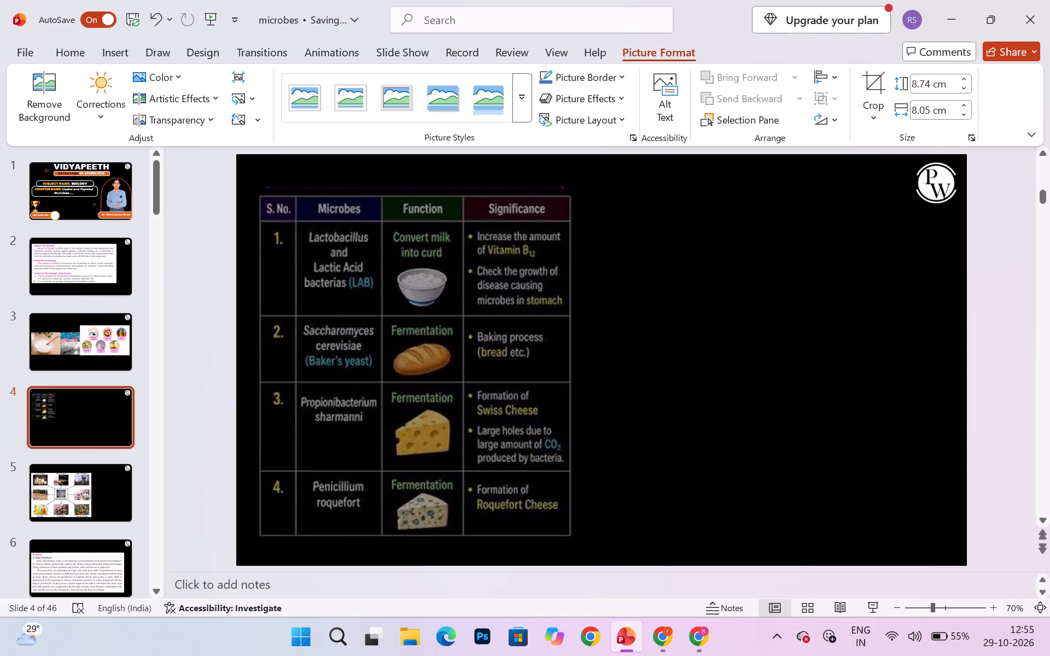
left_click_drag(578, 487, 584, 494)
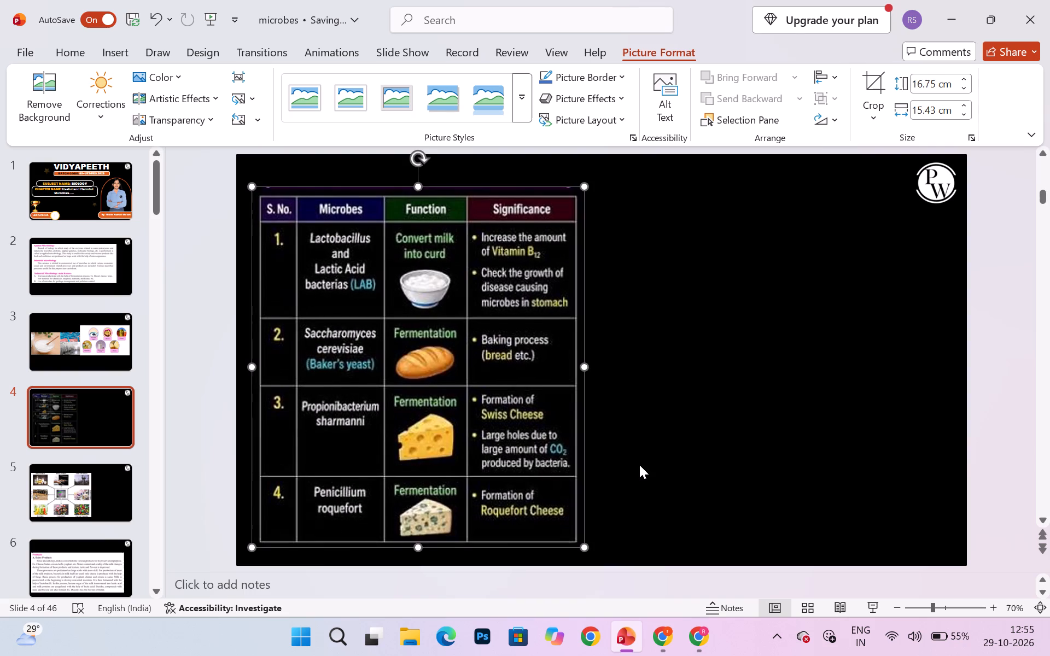
left_click(639, 465)
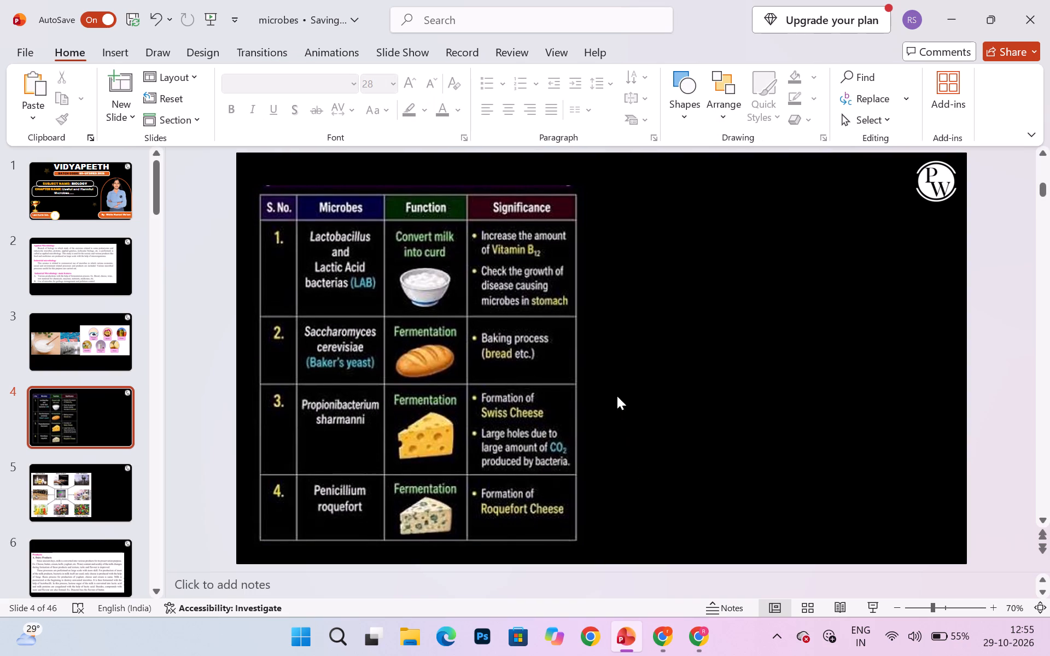
left_click(627, 407)
left_click(663, 638)
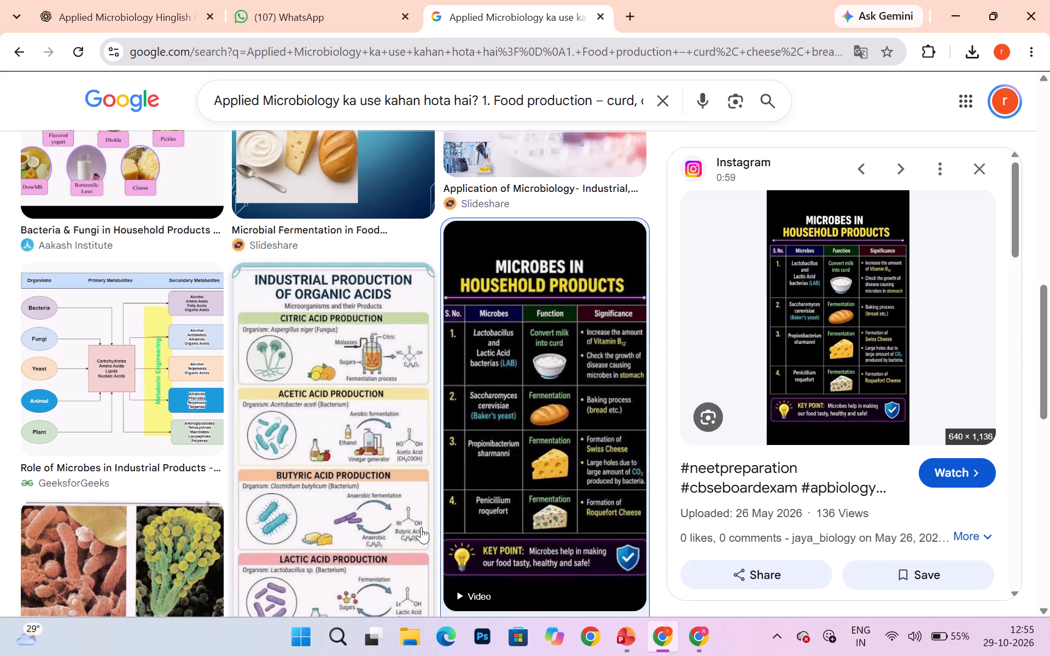
scroll(421, 527, "down", 1)
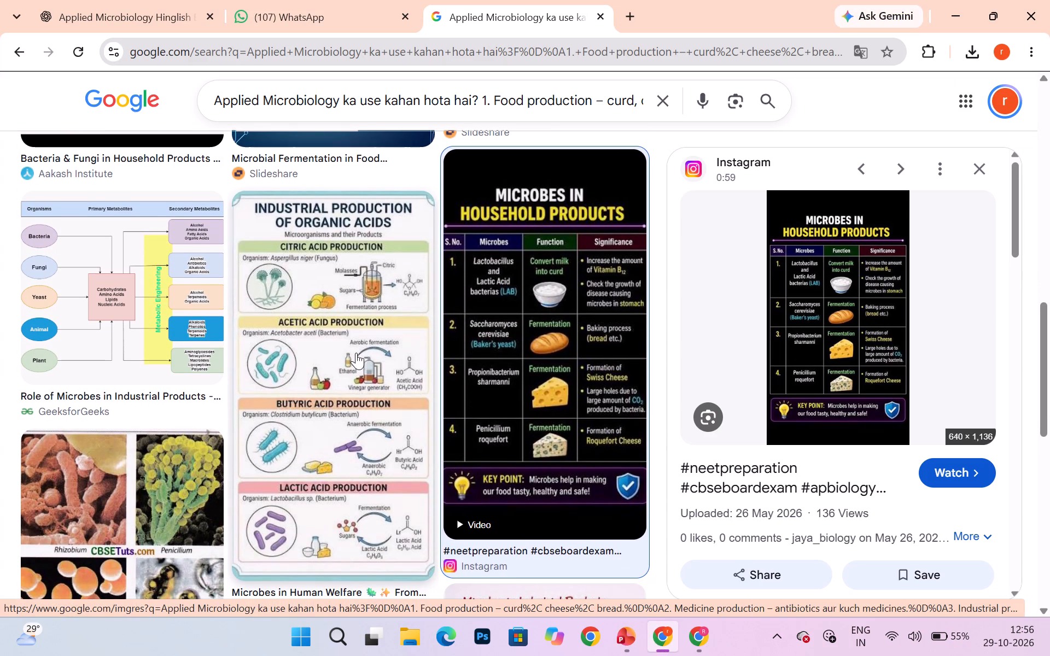
left_click(137, 219)
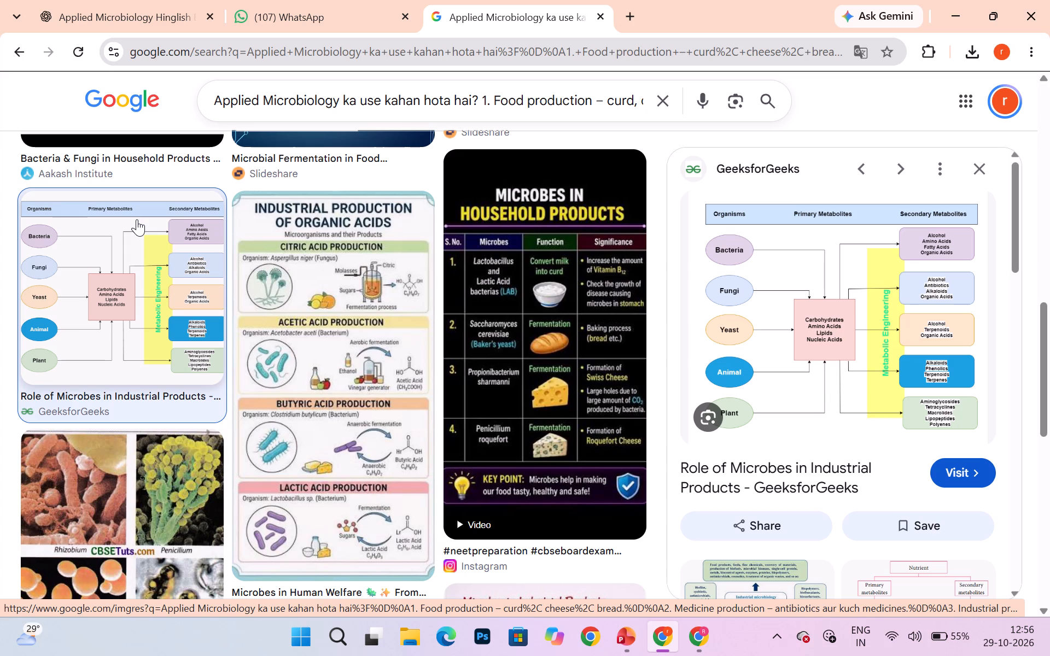
scroll(137, 219, "down", 2)
scroll(137, 219, "up", 1)
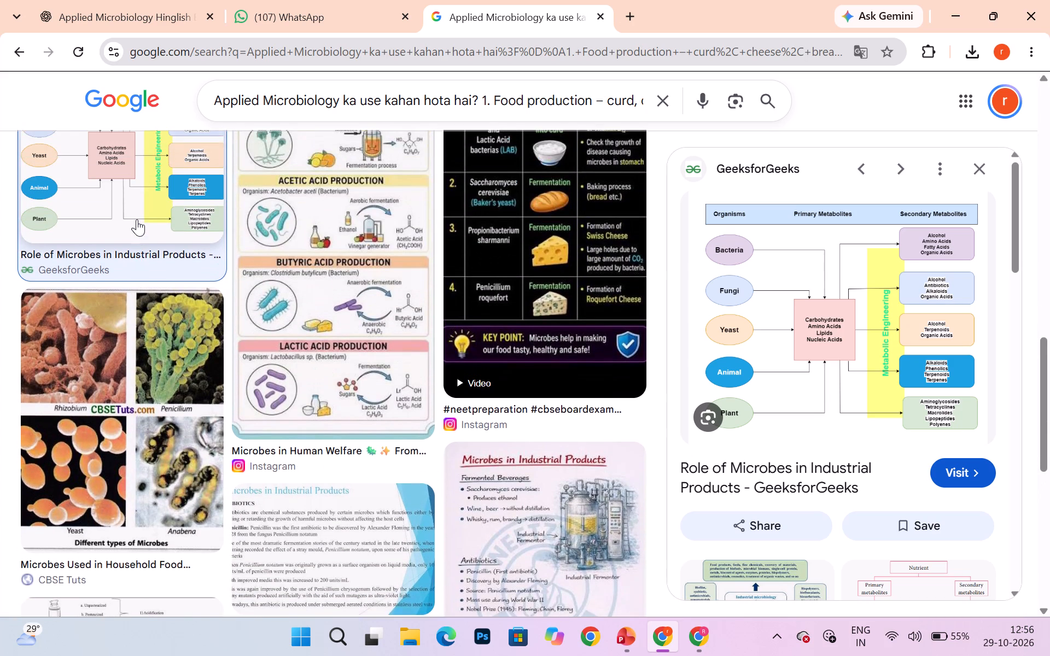
scroll(137, 219, "up", 2)
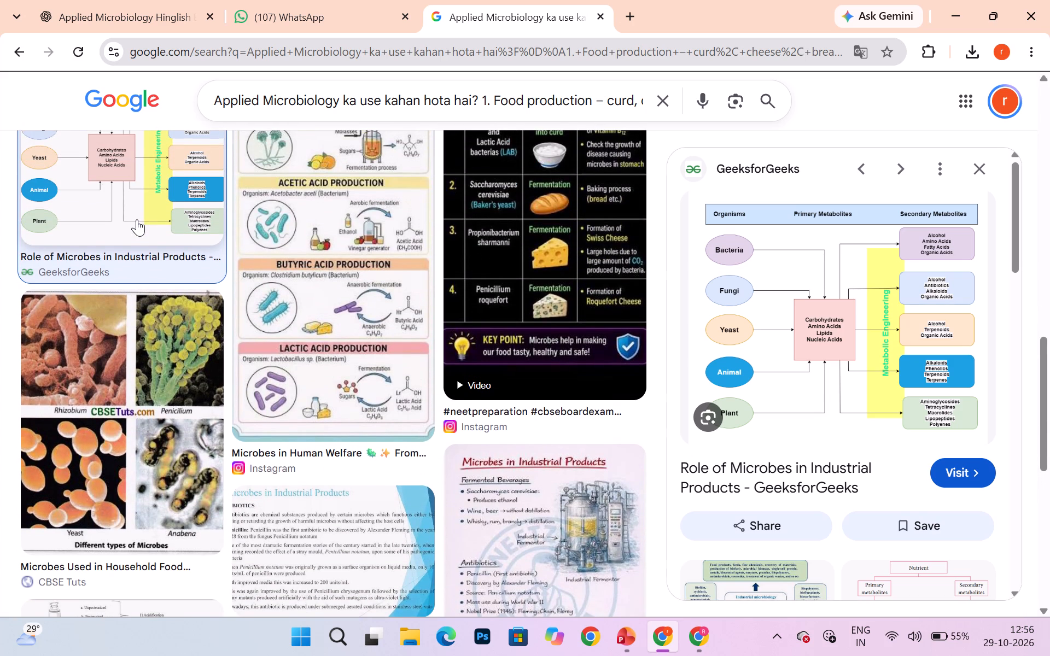
scroll(137, 219, "up", 2)
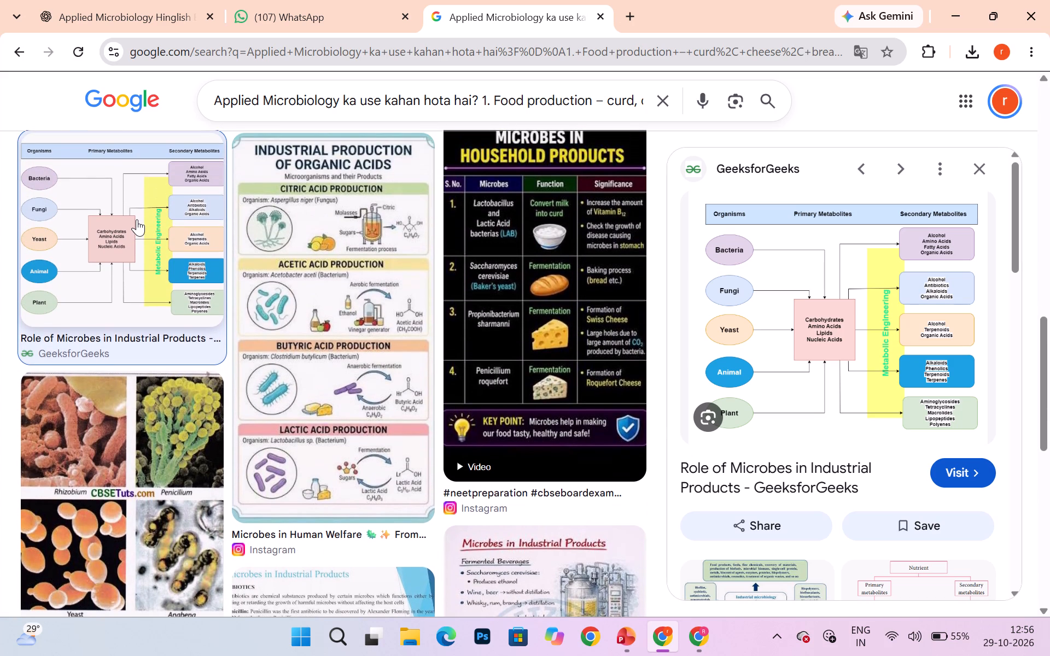
scroll(137, 219, "up", 1)
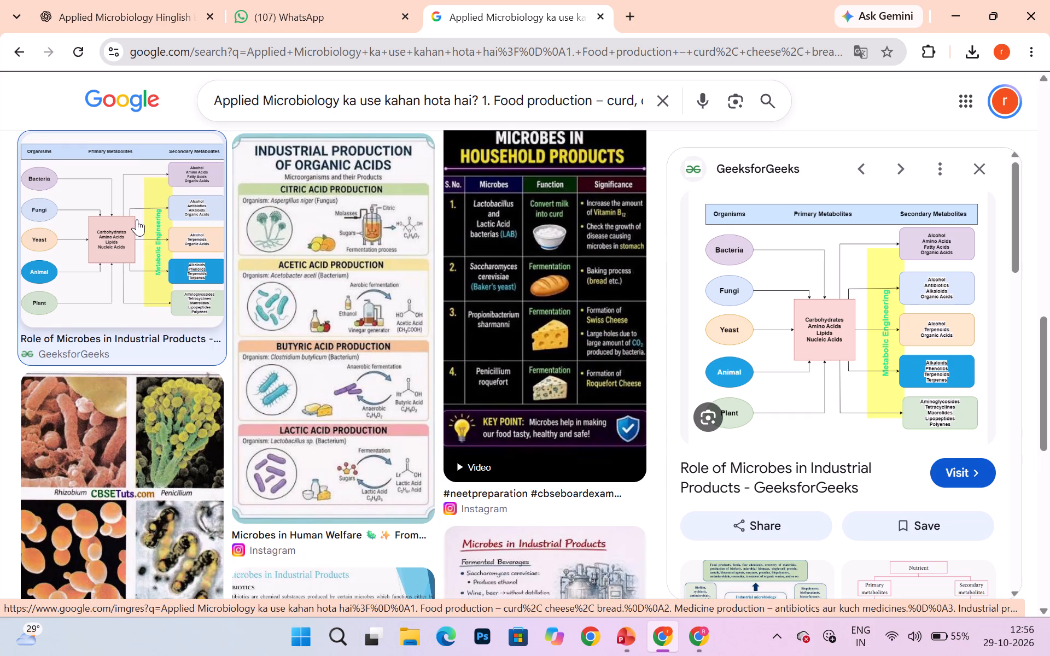
scroll(22, 449, "down", 2)
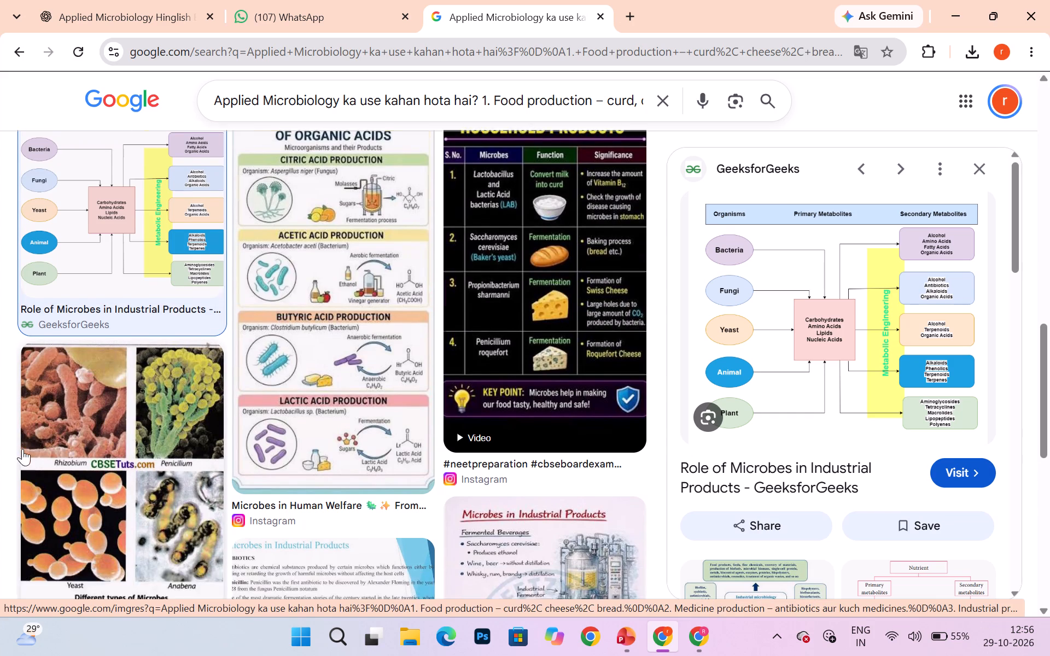
scroll(22, 449, "down", 2)
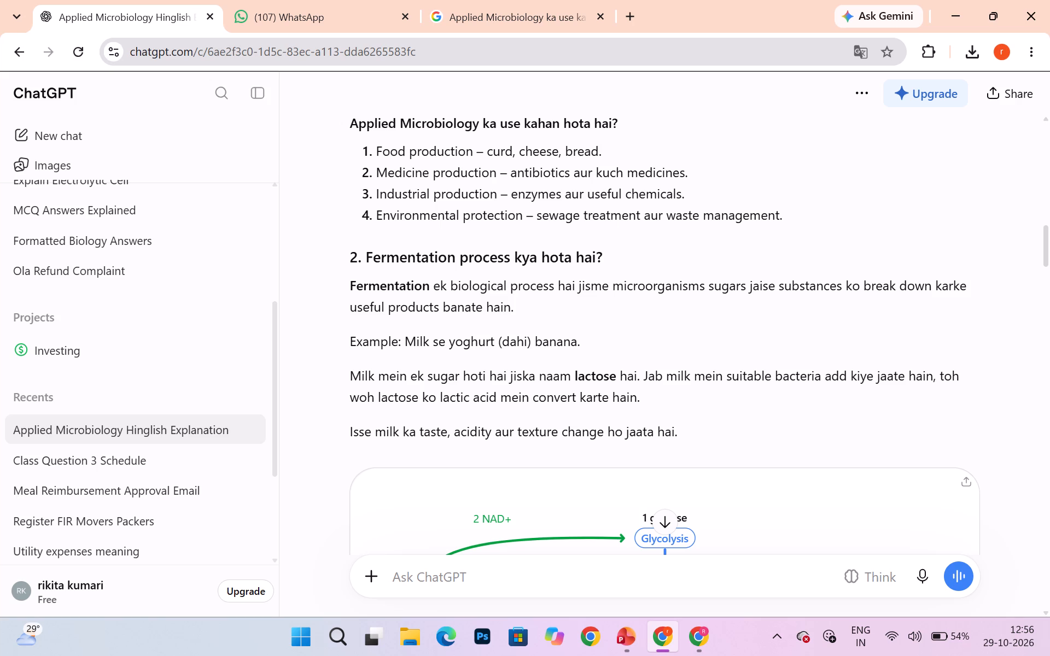
scroll(448, 370, "down", 1)
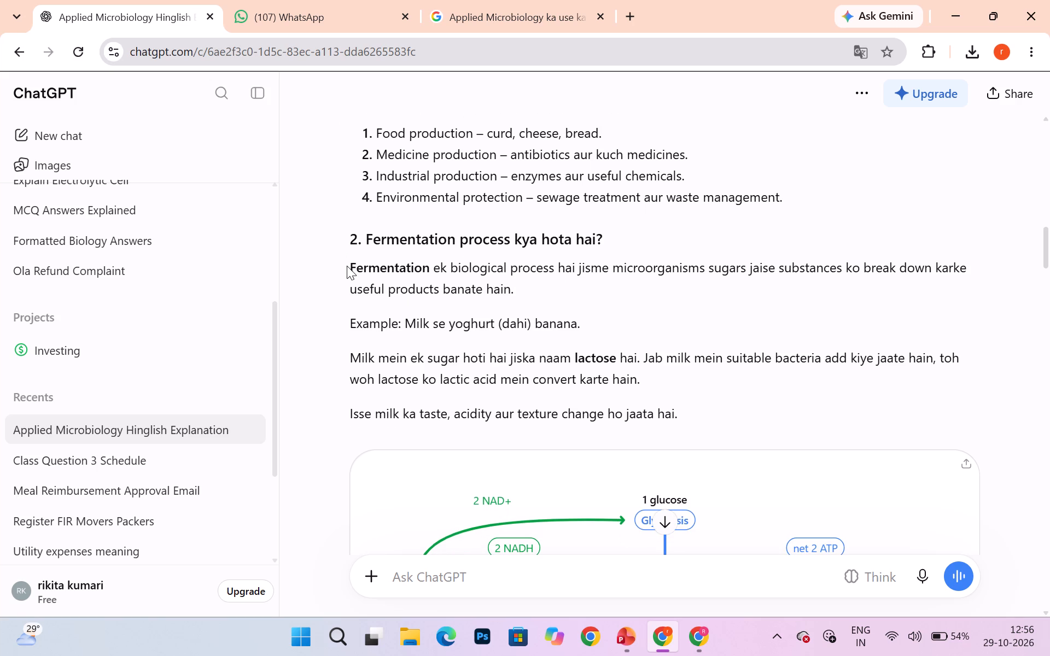
left_click_drag(347, 266, 428, 272)
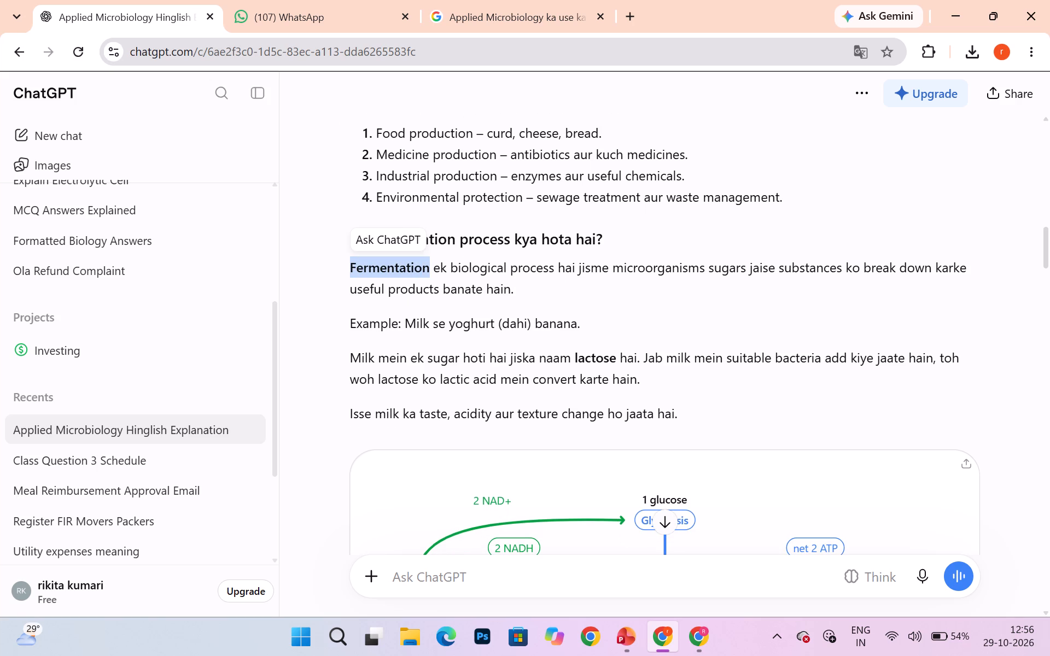
key("ctrl+c")
Replace the existing Google Images query with "Fermentation" and run the search.
left_click(511, 0)
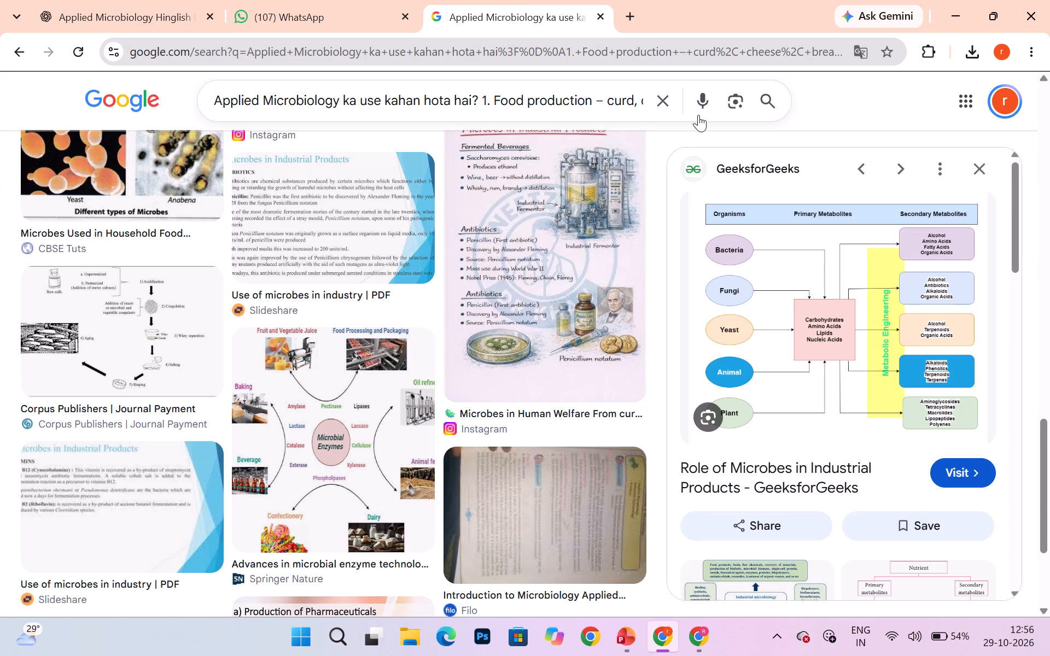
left_click(667, 98)
key("ctrl+v")
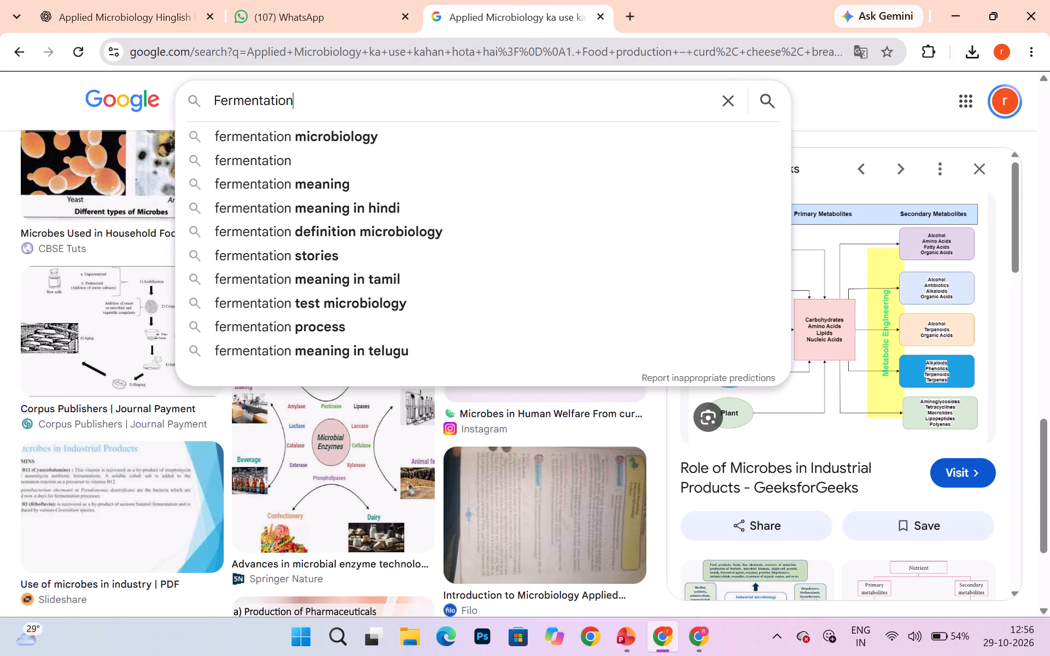
key("Return")
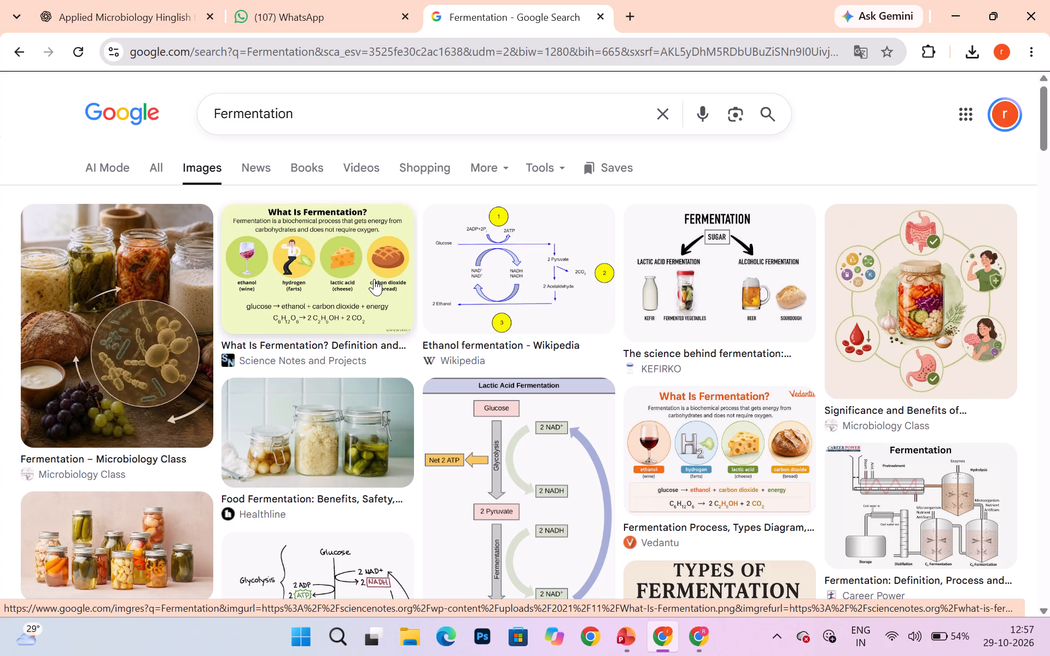
Copy the Science Notes "What Is Fermentation?" image from the Google Images results.
right_click(361, 259)
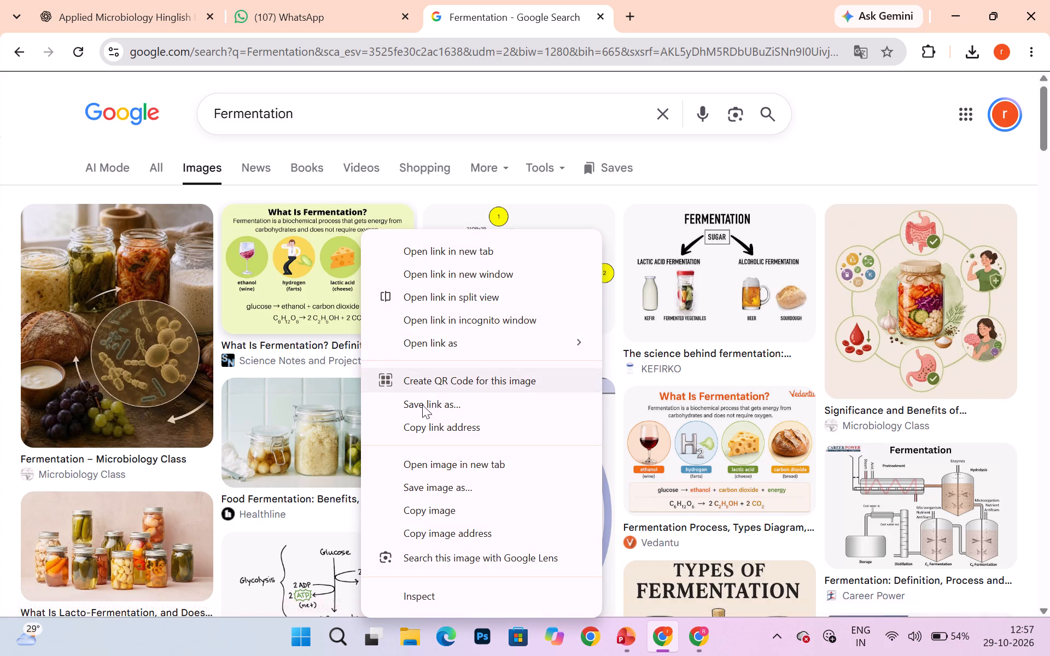
left_click(429, 510)
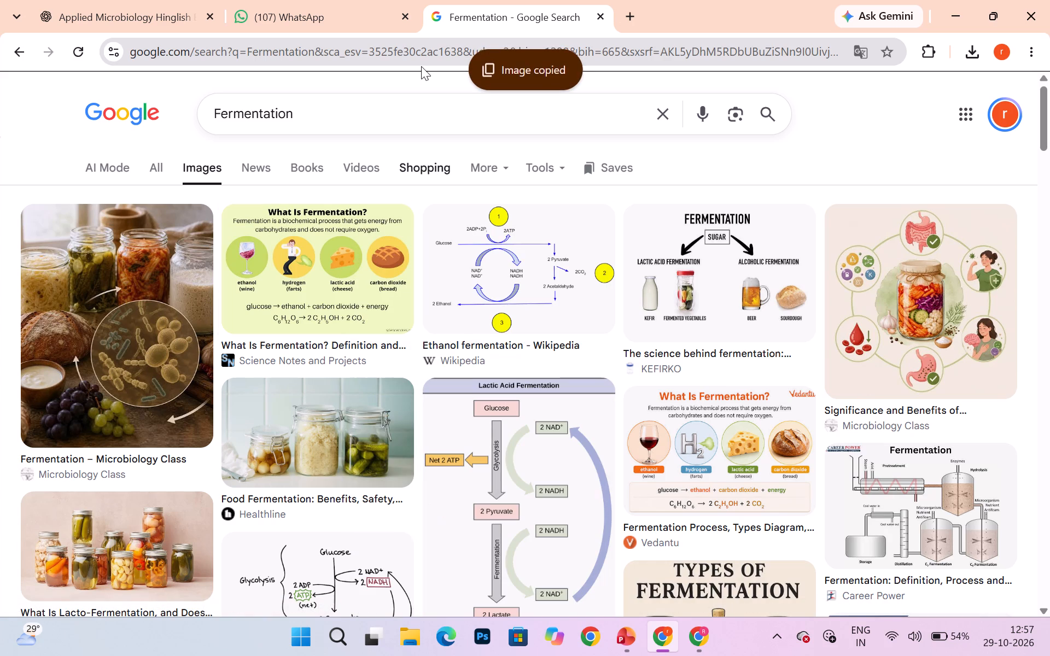
scroll(558, 497, "down", 1)
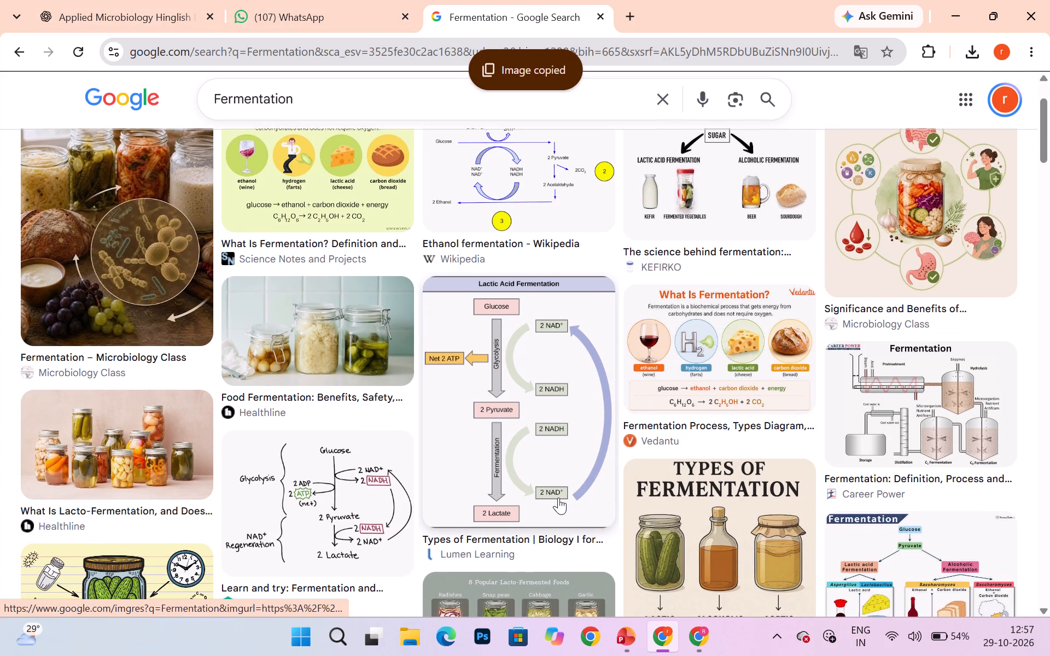
scroll(558, 497, "down", 1)
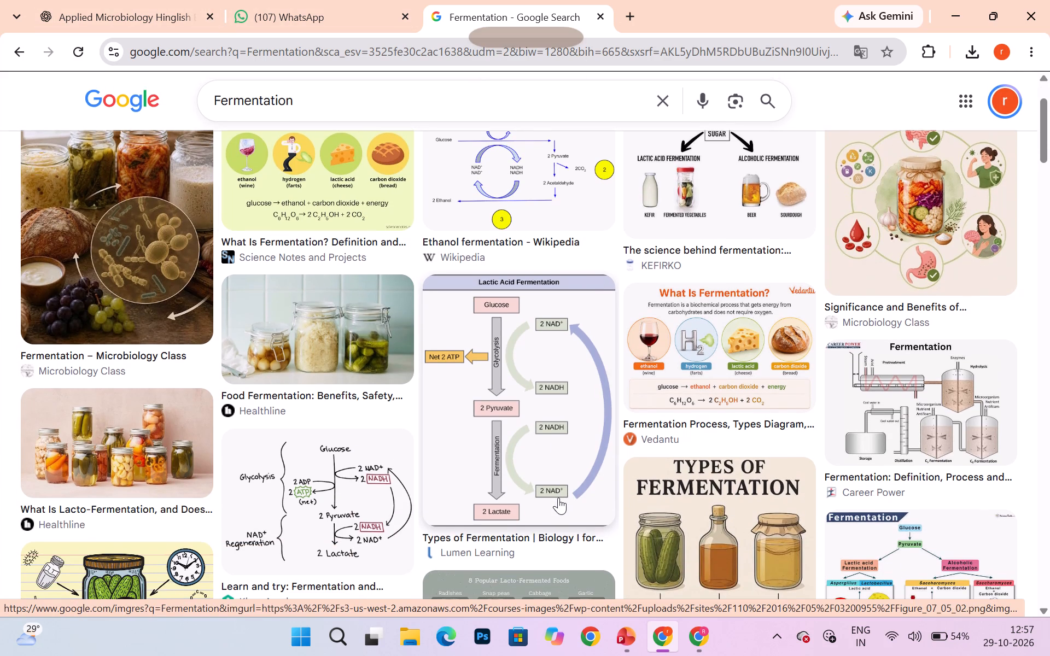
In PowerPoint, add a new slide after slide 5, paste the fermentation image and move it to the slide's left side.
left_click(620, 625)
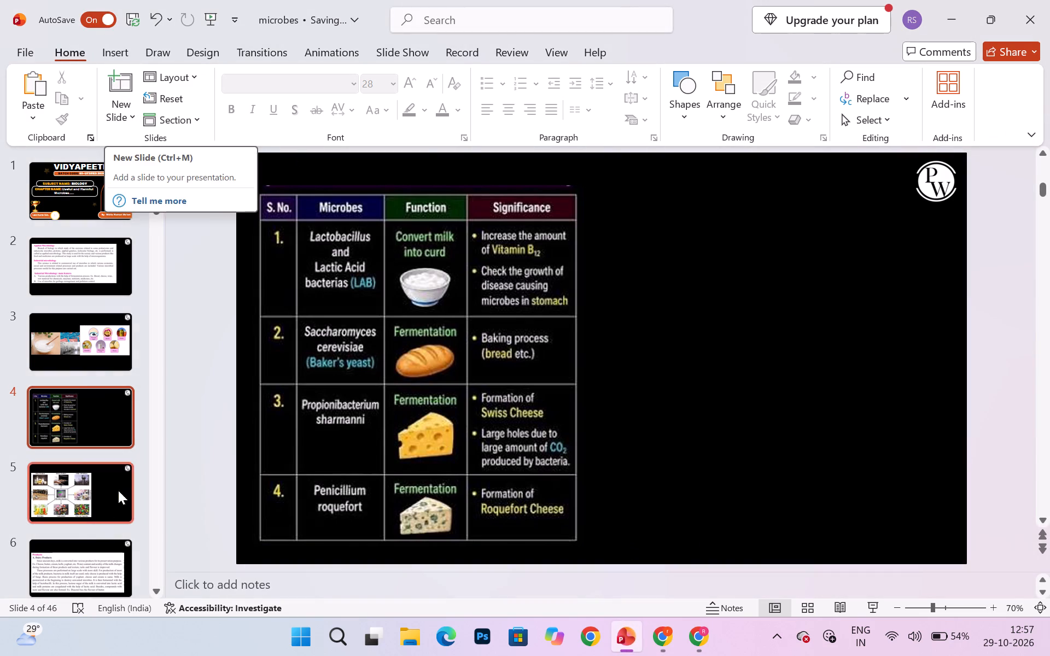
left_click(79, 548)
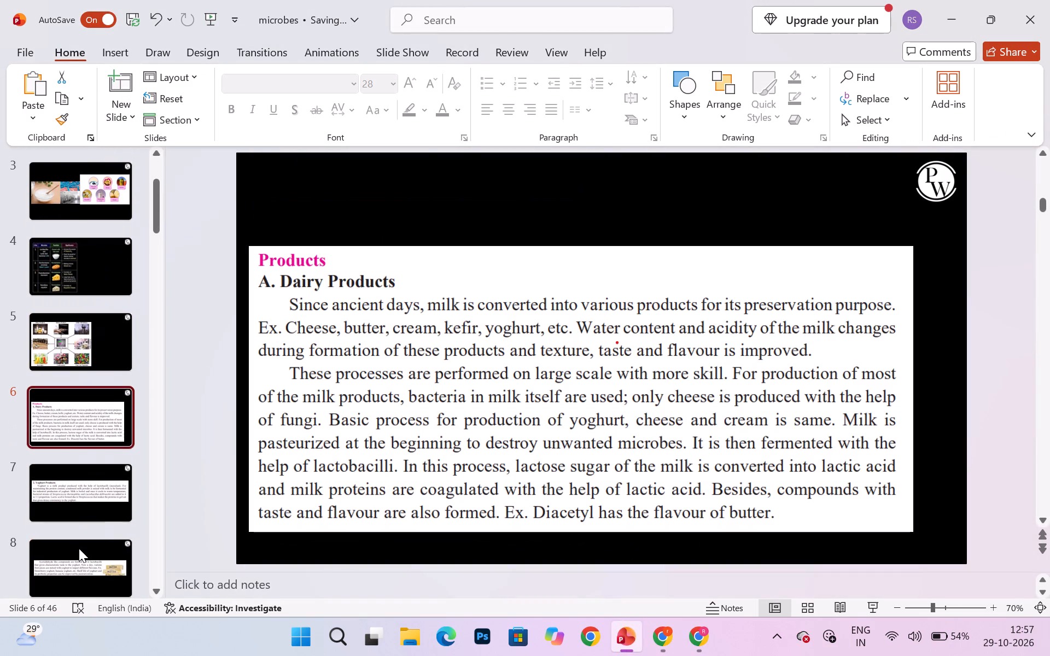
left_click(80, 357)
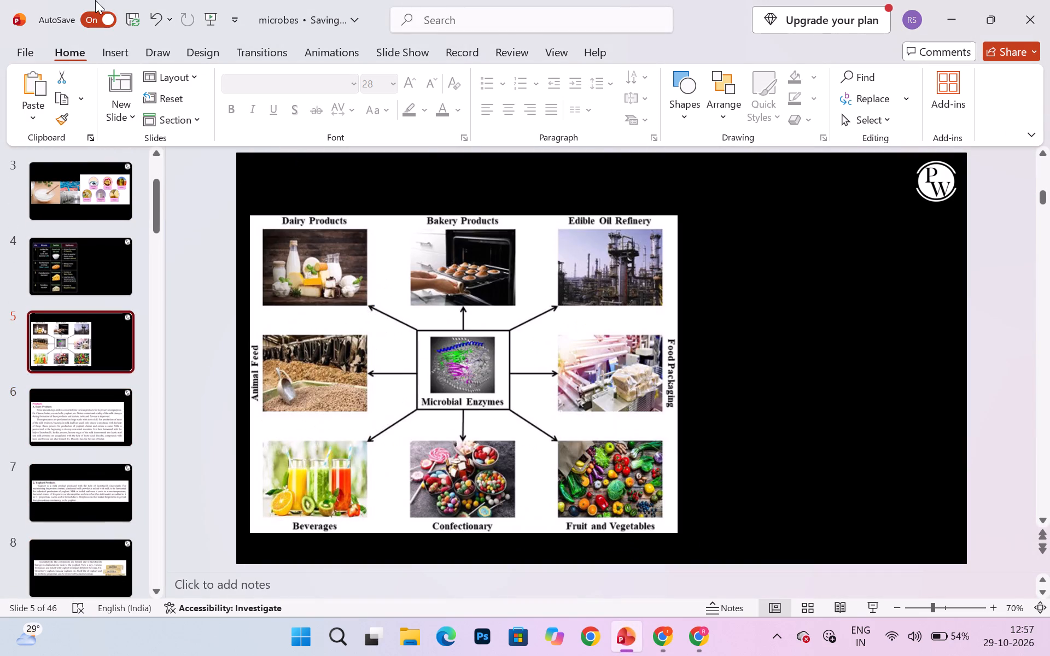
left_click(130, 74)
key("ctrl+v")
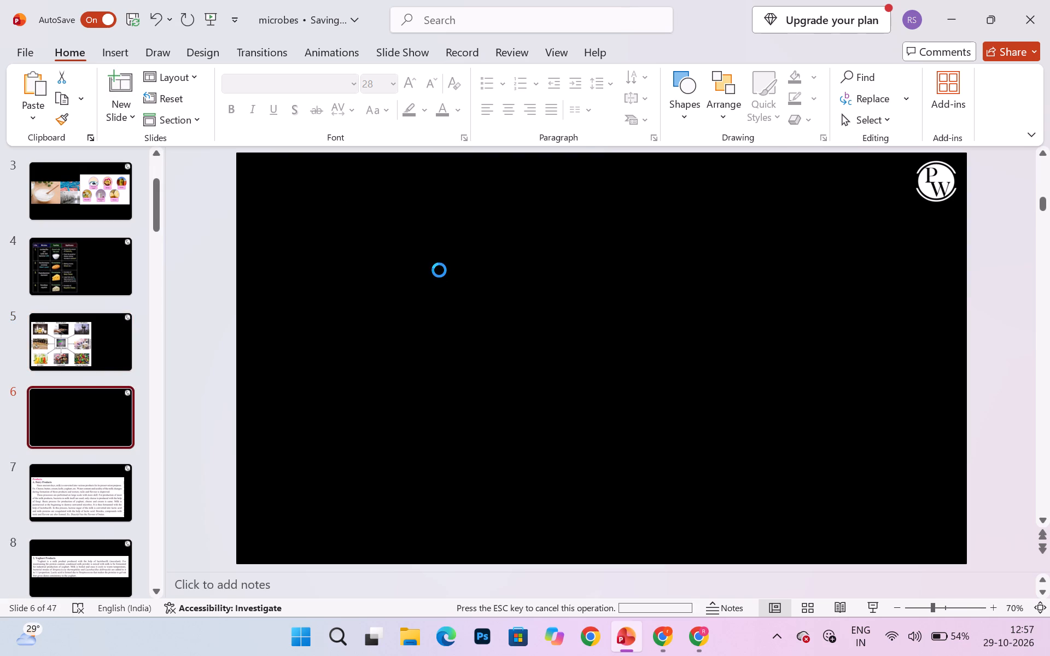
left_click_drag(559, 356, 400, 348)
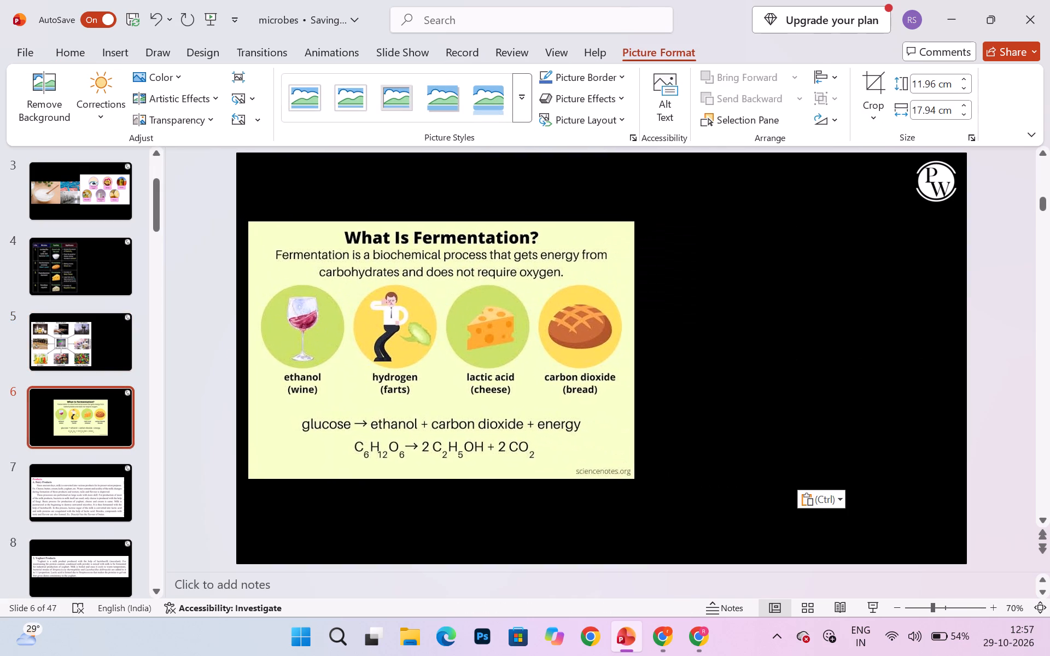
left_click_drag(400, 348, 401, 348)
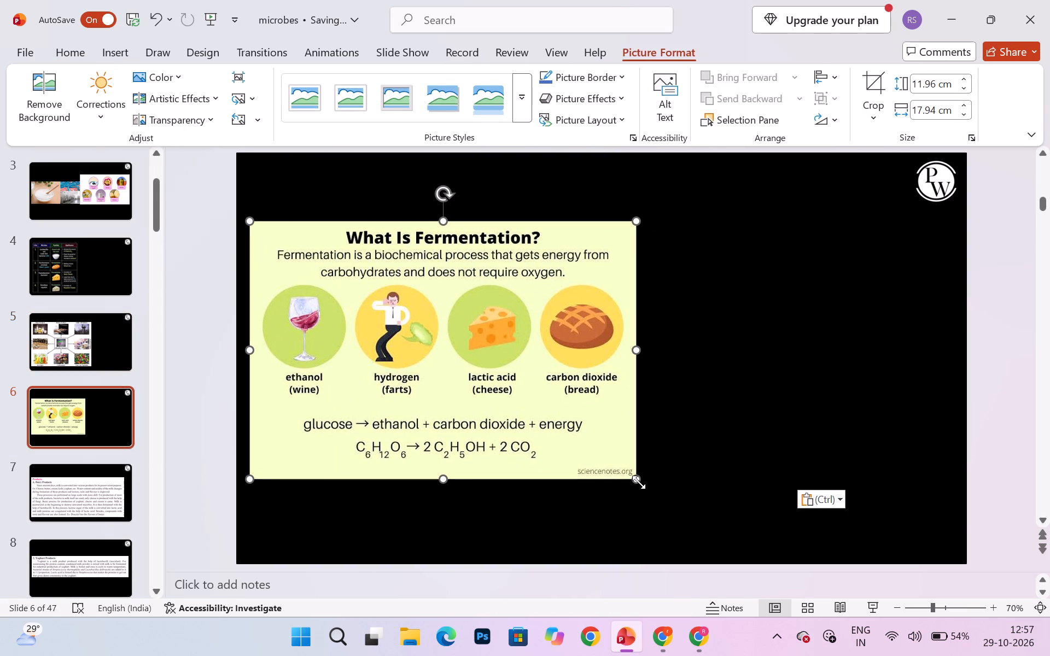
Crop the bottom strip with the sciencenotes.org credit off the fermentation image, just below the chemical equation.
left_click(500, 385)
left_click(878, 99)
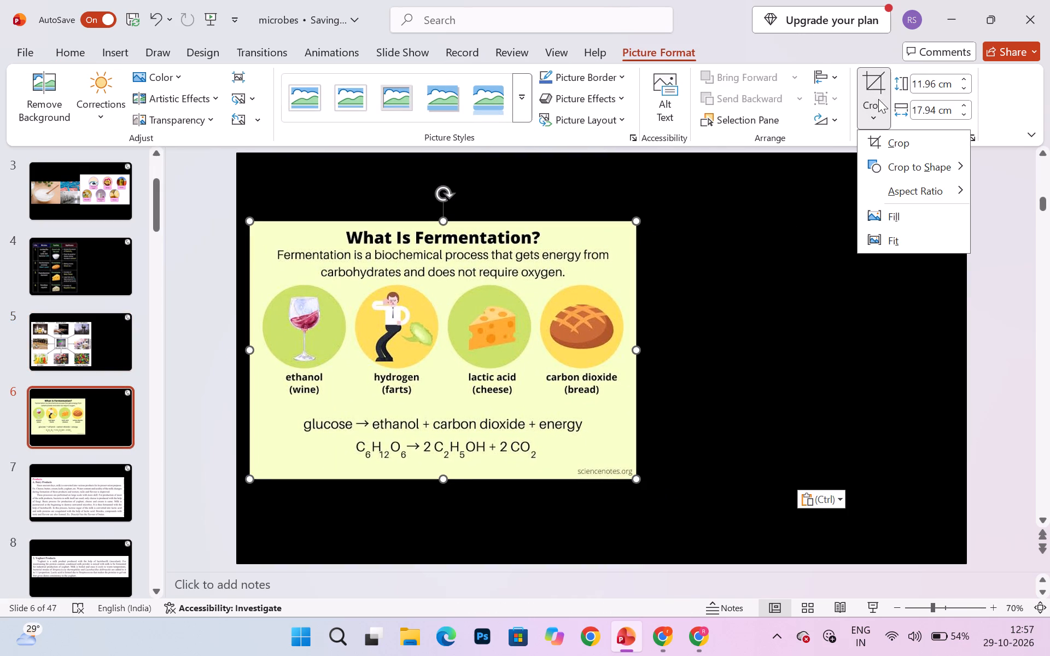
left_click(894, 146)
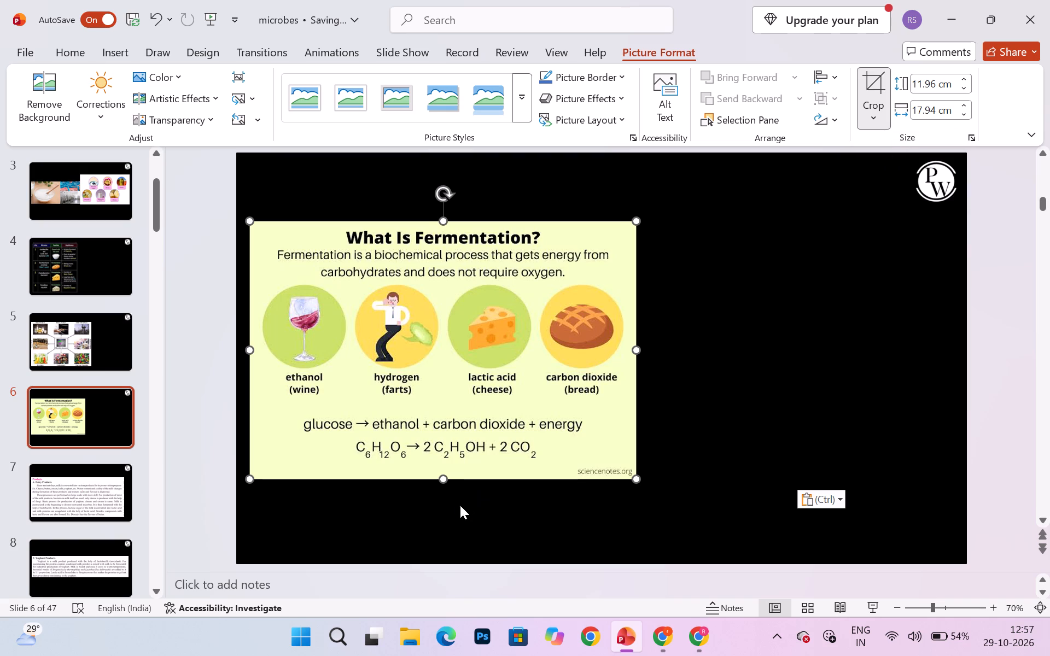
left_click_drag(445, 474, 444, 459)
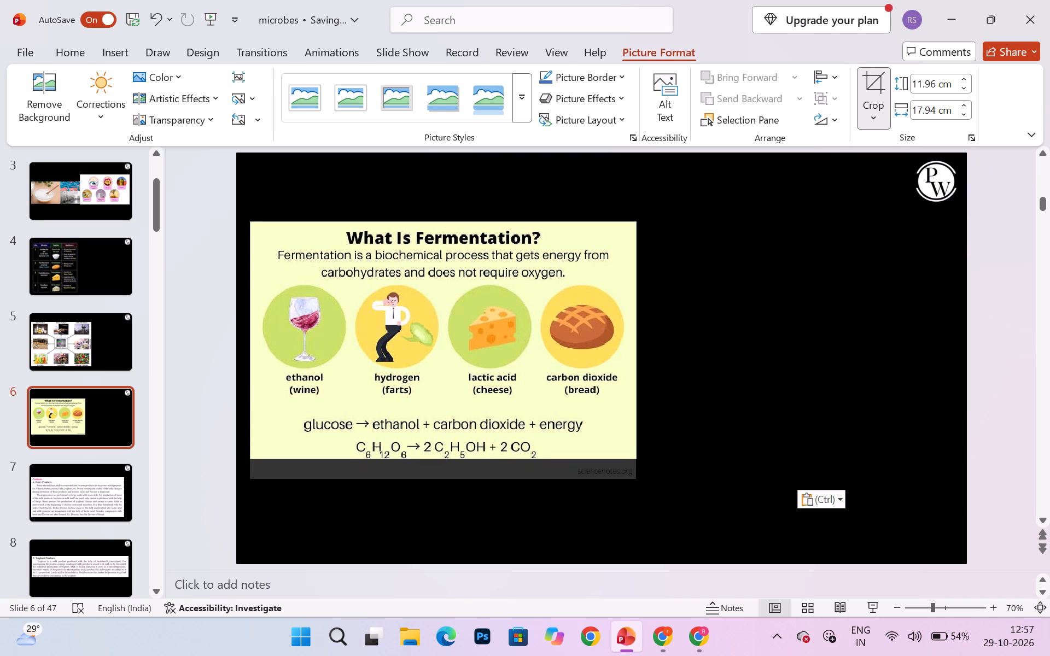
left_click_drag(444, 459, 444, 460)
left_click(746, 371)
Enlarge the cropped fermentation image proportionally from its lower-right corner to about 70% of the slide's width.
left_click(517, 377)
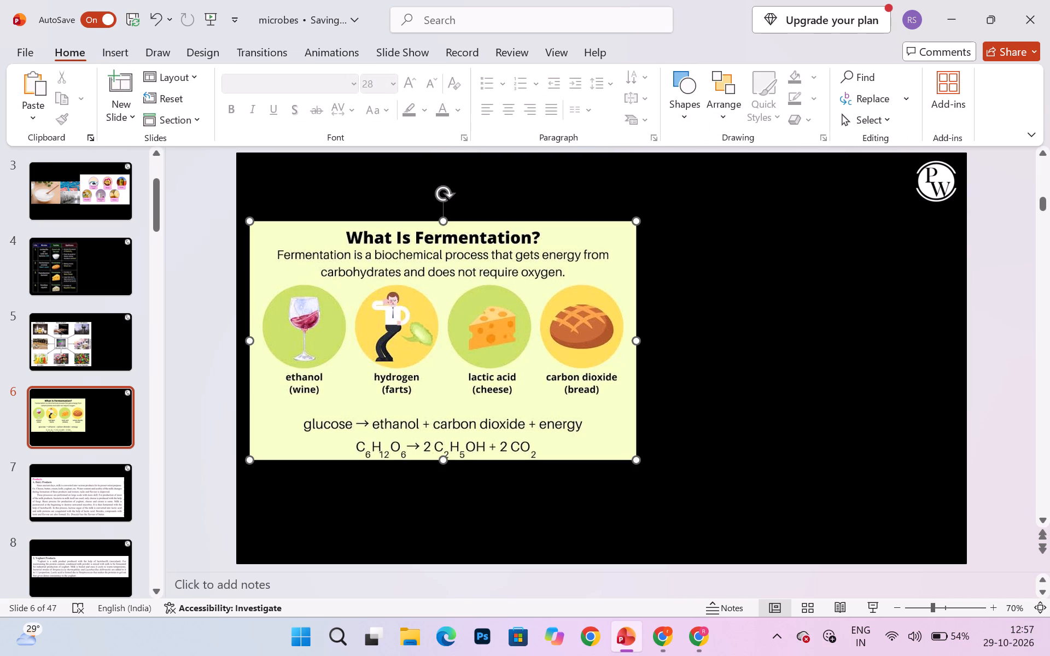
left_click_drag(637, 457, 711, 485)
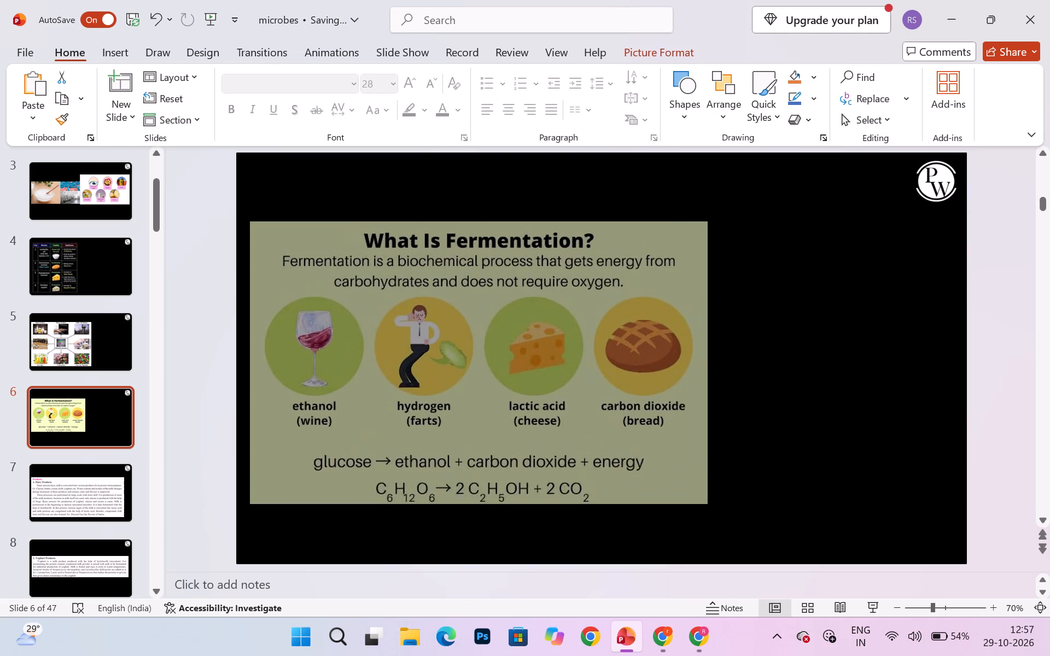
left_click_drag(711, 485, 763, 514)
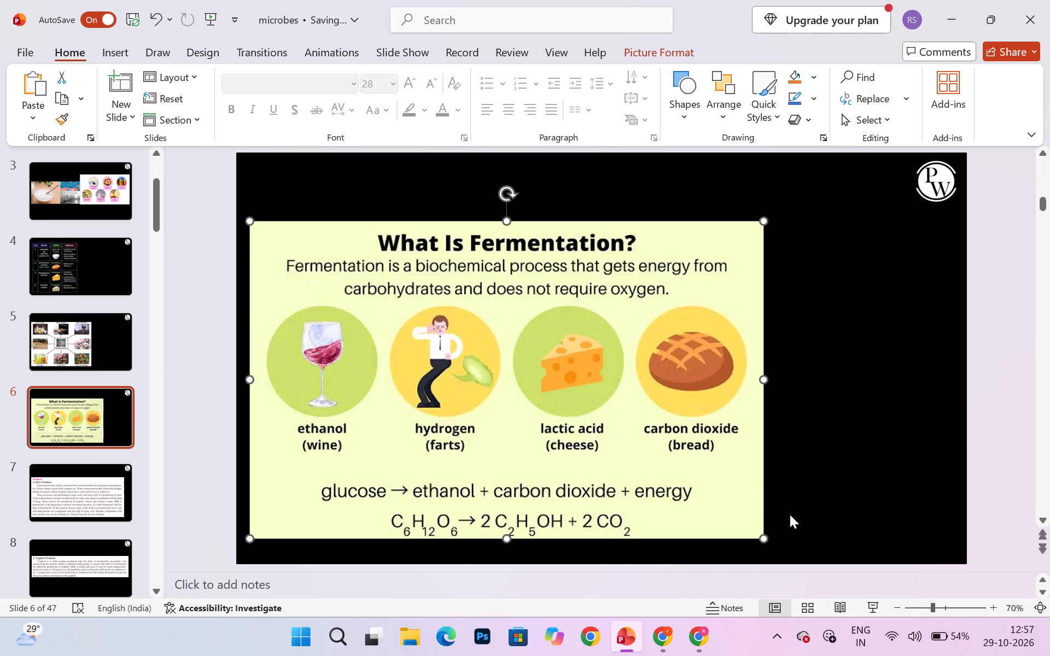
left_click(790, 514)
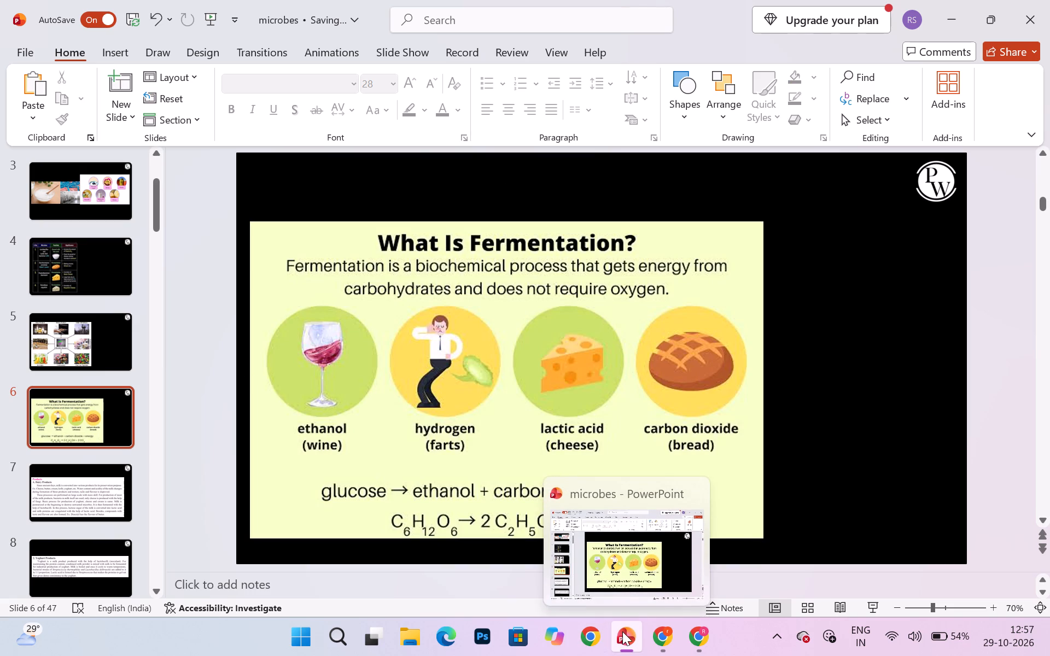
Review slides 2 to 6, checking the applied microbiology text and the images added after it.
left_click(651, 635)
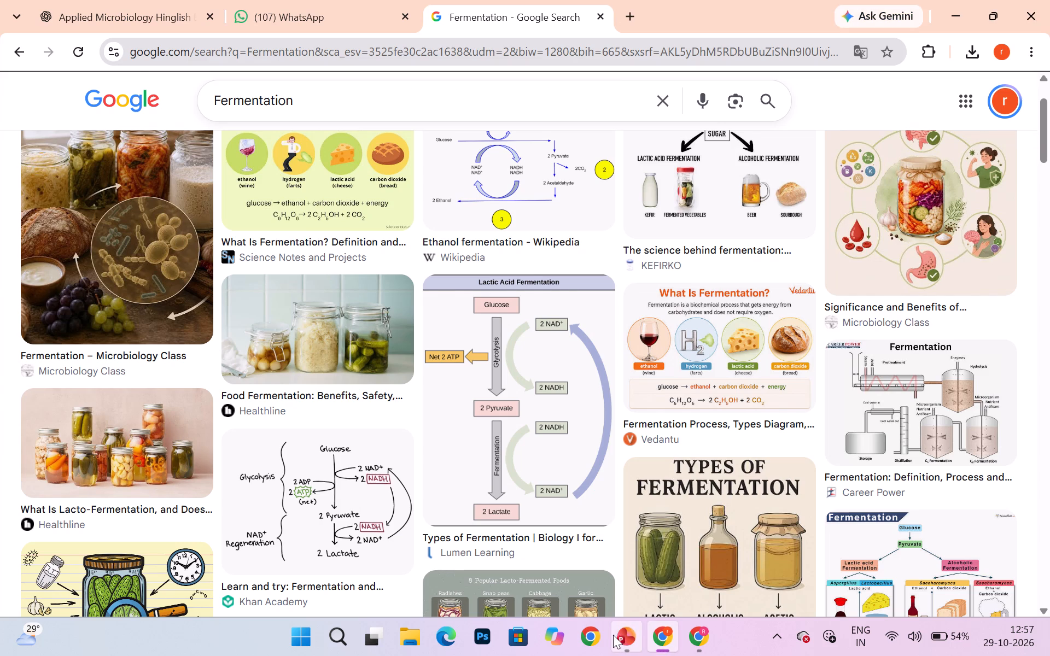
left_click(613, 635)
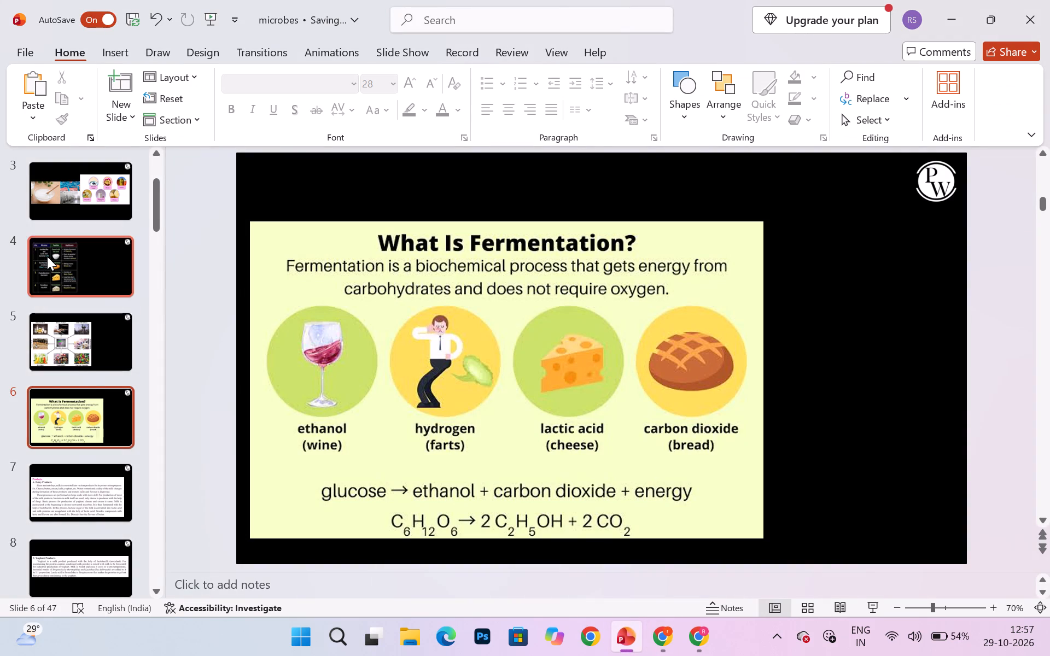
scroll(47, 256, "up", 7)
left_click(47, 256)
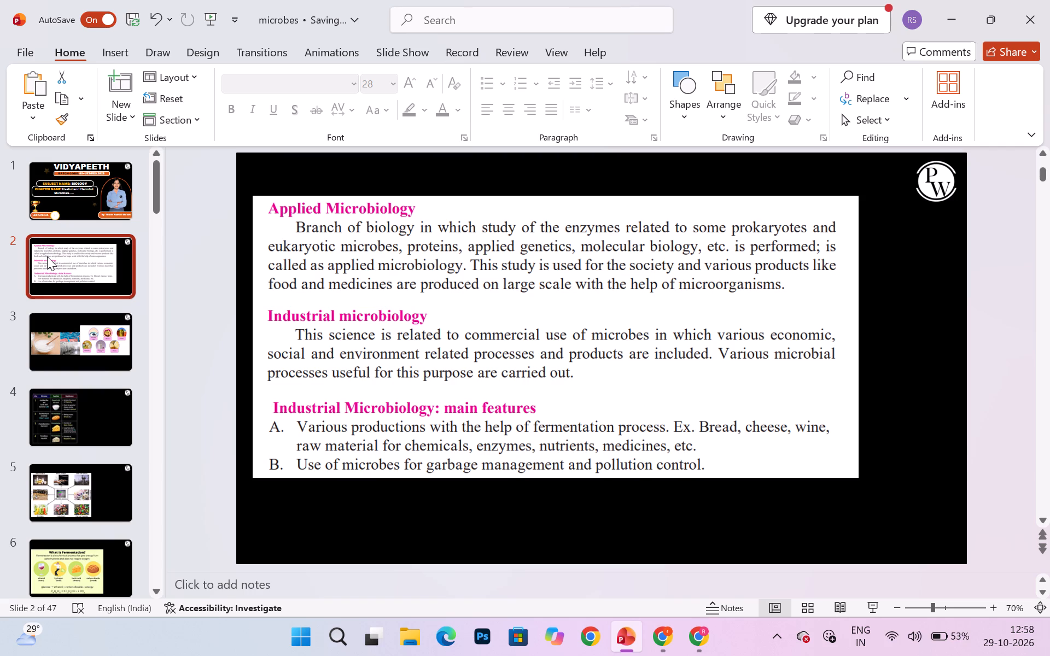
key("Down")
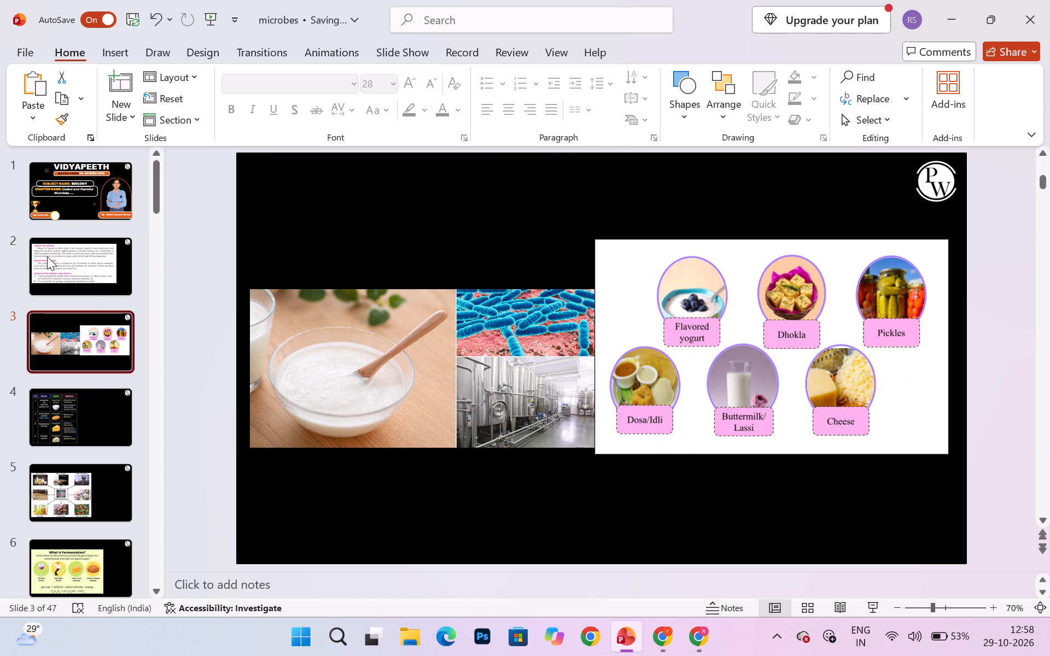
key("Down")
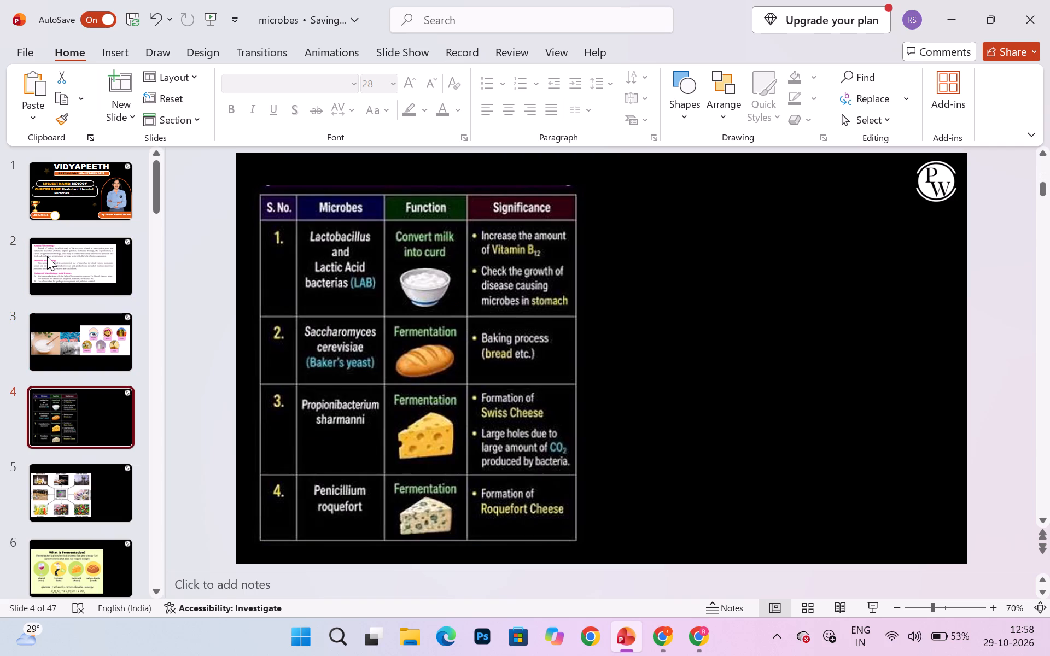
key("Down")
key("Down")
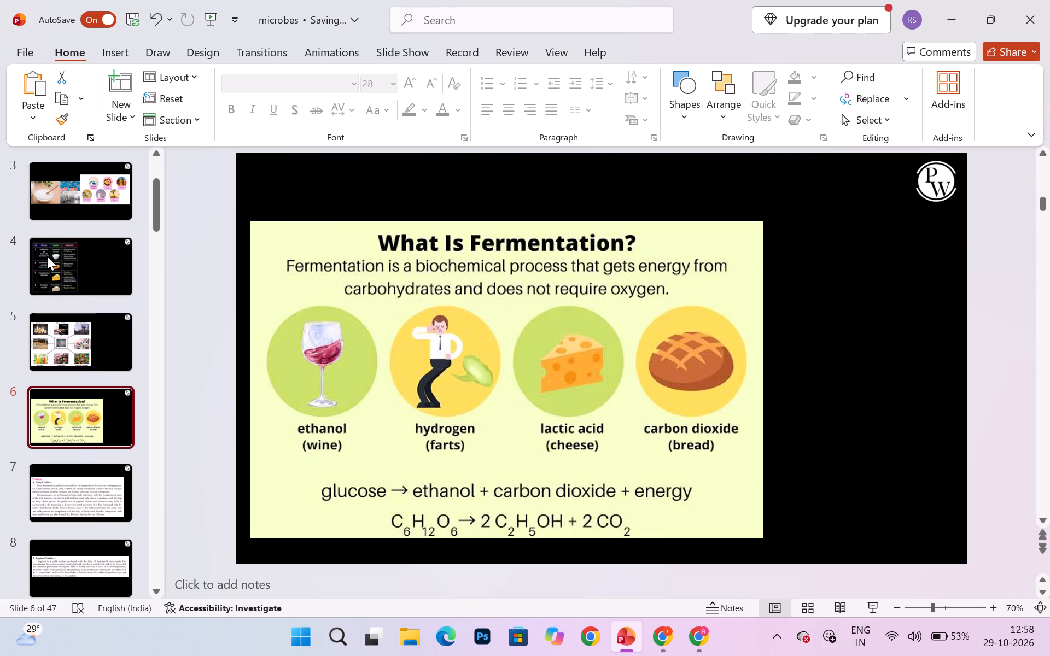
key("Up")
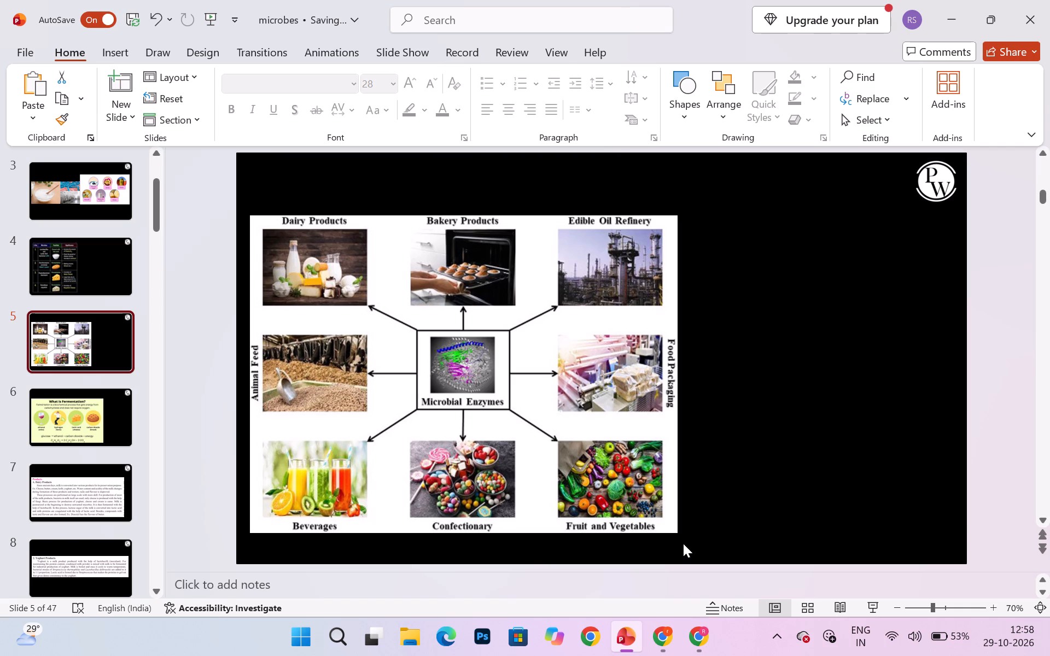
In Chrome, browse the fermentation image results and copy Positively Probiotic's "Types of Fermentation" picture from its preview.
left_click(658, 641)
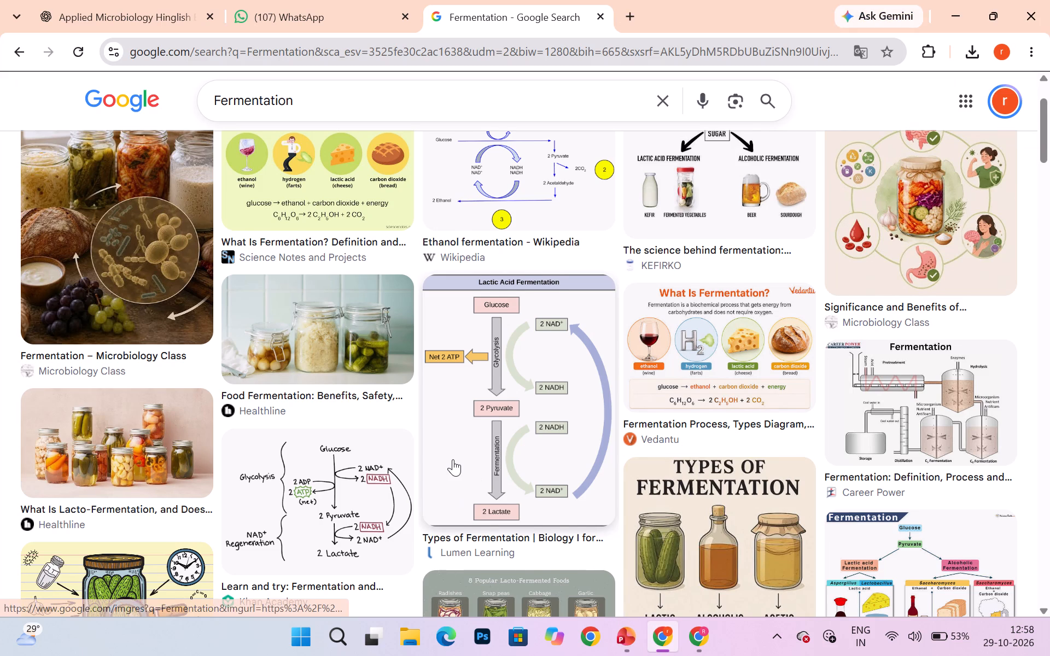
scroll(453, 456, "down", 1)
scroll(437, 361, "down", 1)
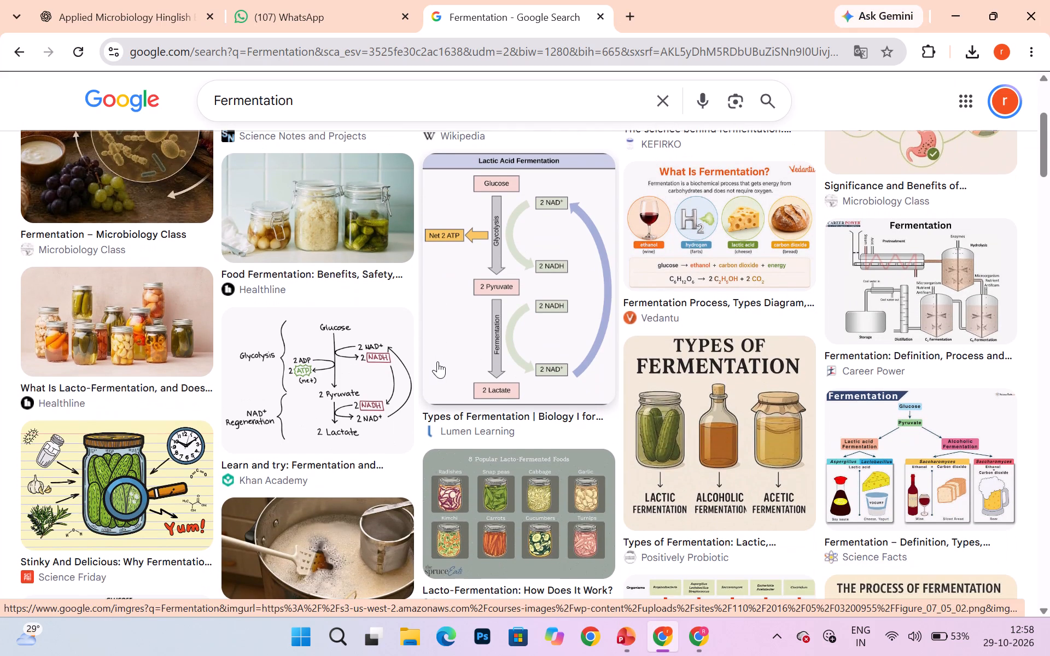
scroll(437, 361, "down", 2)
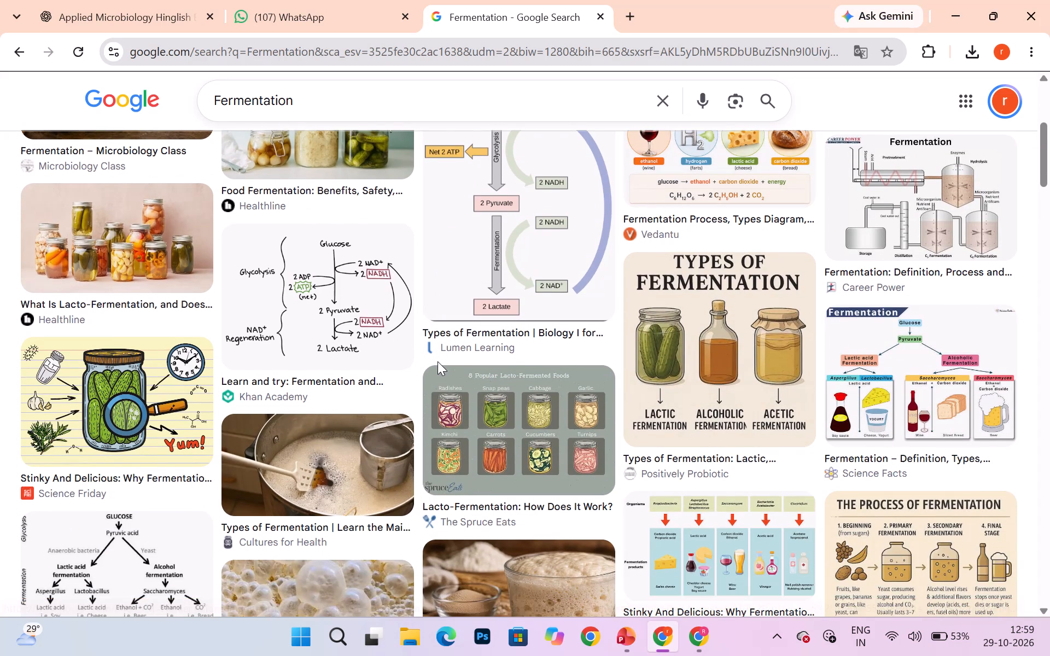
scroll(437, 361, "down", 1)
scroll(313, 531, "down", 1)
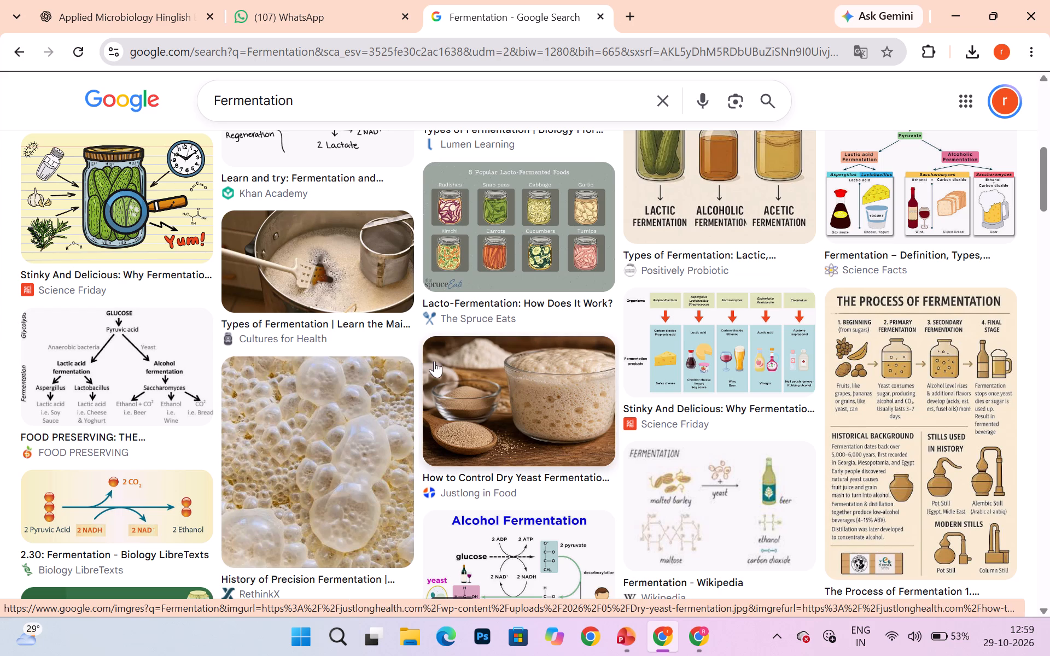
scroll(521, 367, "up", 2)
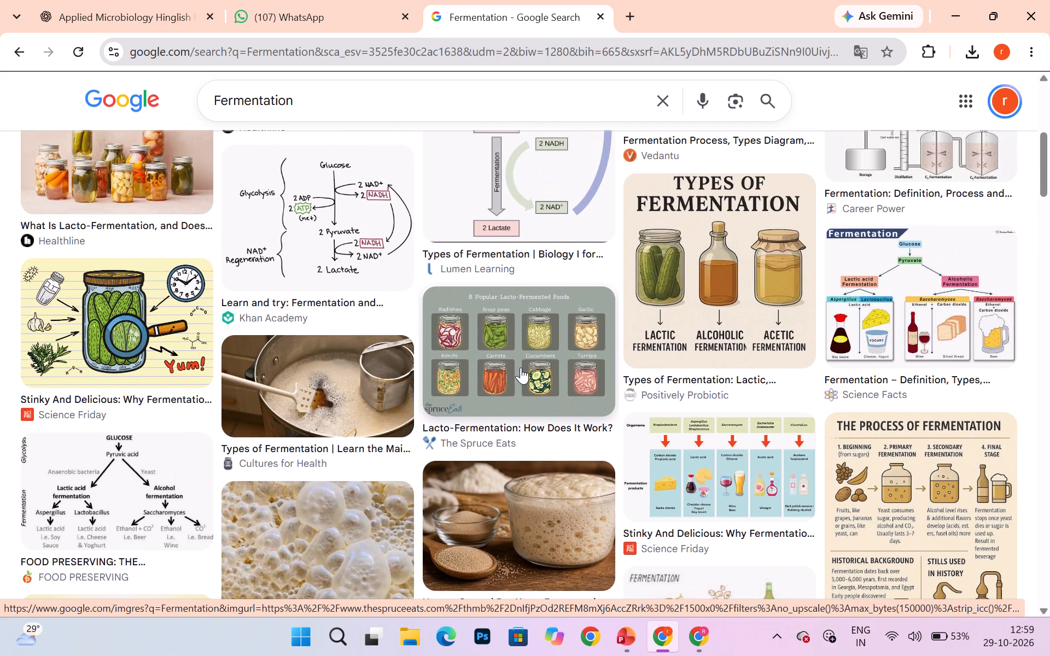
scroll(521, 367, "up", 3)
left_click(766, 269)
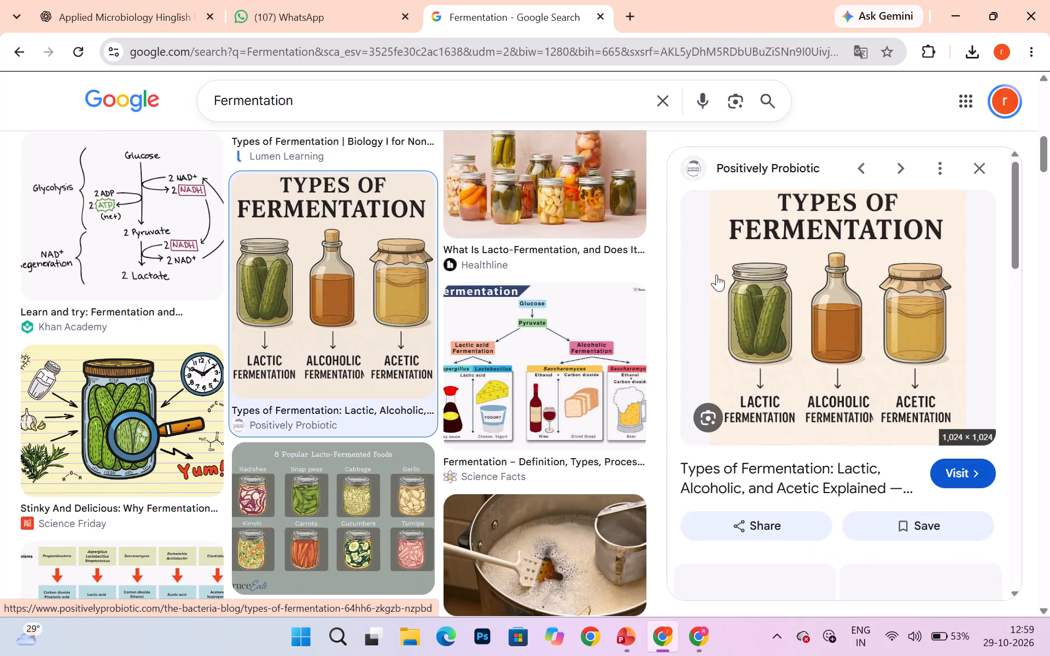
right_click(763, 273)
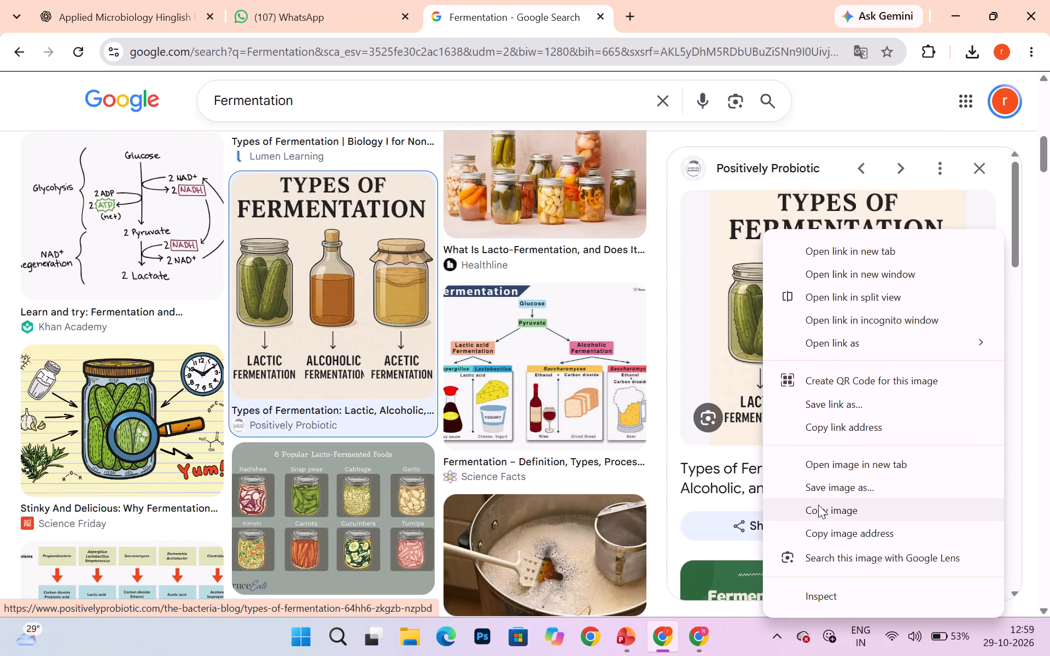
left_click(818, 505)
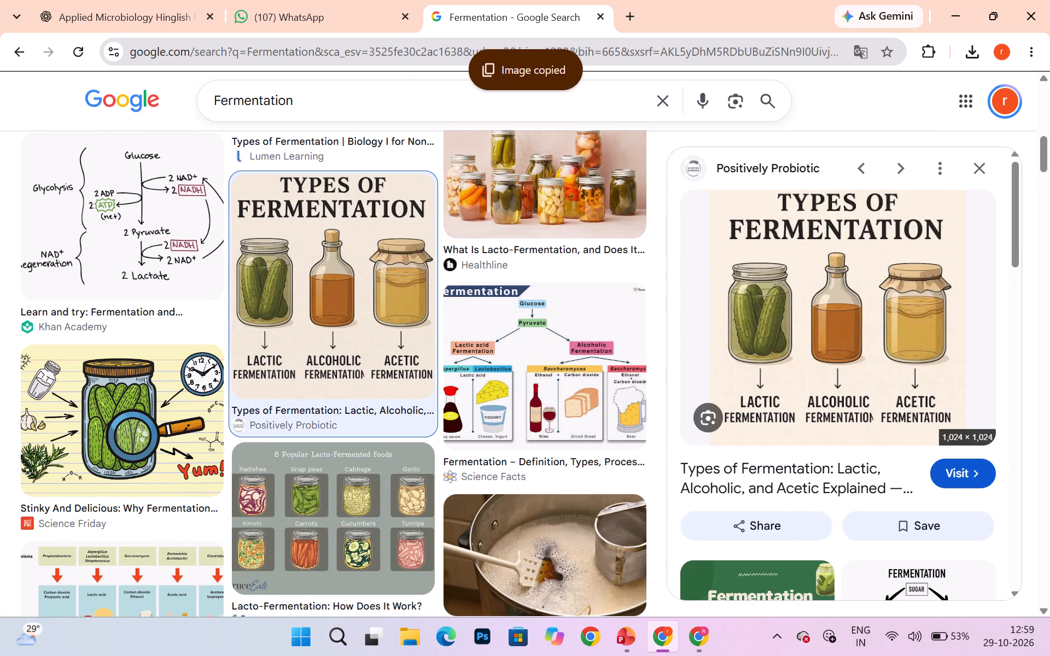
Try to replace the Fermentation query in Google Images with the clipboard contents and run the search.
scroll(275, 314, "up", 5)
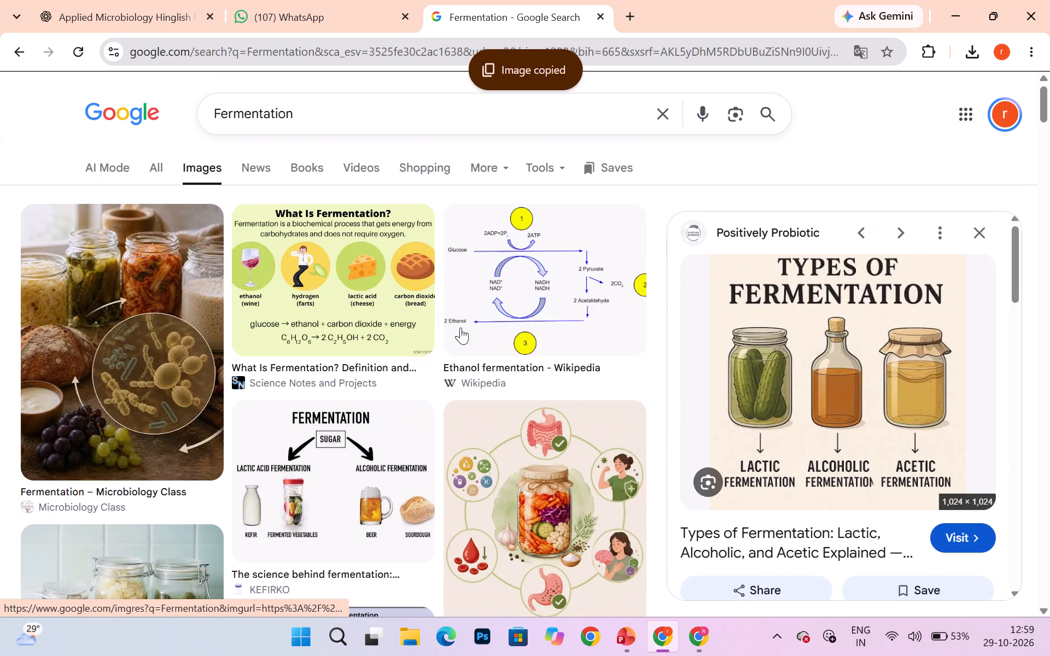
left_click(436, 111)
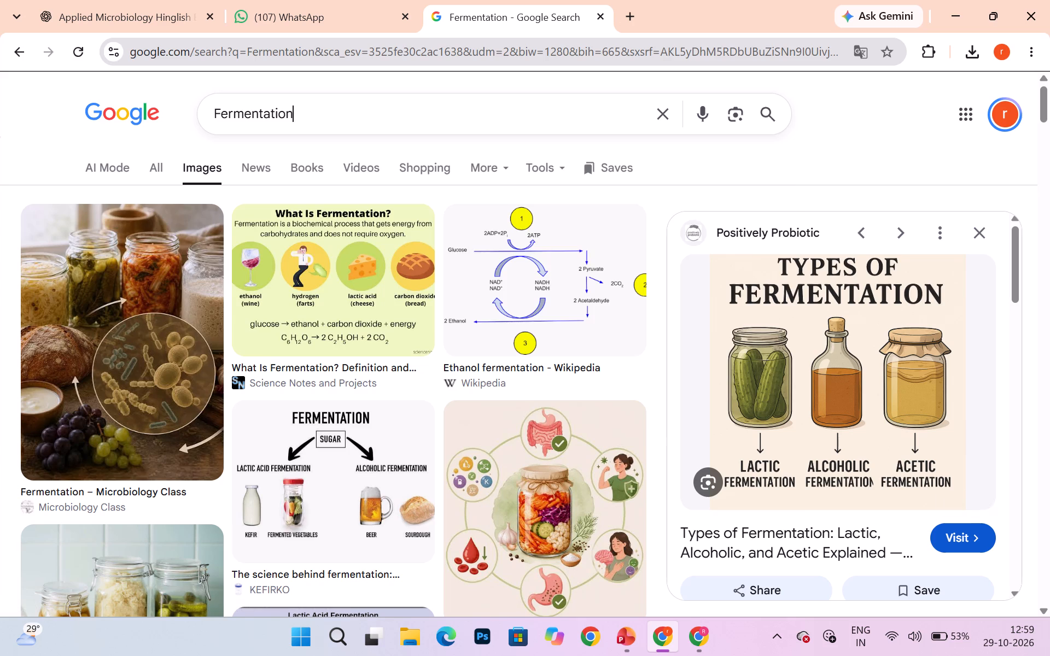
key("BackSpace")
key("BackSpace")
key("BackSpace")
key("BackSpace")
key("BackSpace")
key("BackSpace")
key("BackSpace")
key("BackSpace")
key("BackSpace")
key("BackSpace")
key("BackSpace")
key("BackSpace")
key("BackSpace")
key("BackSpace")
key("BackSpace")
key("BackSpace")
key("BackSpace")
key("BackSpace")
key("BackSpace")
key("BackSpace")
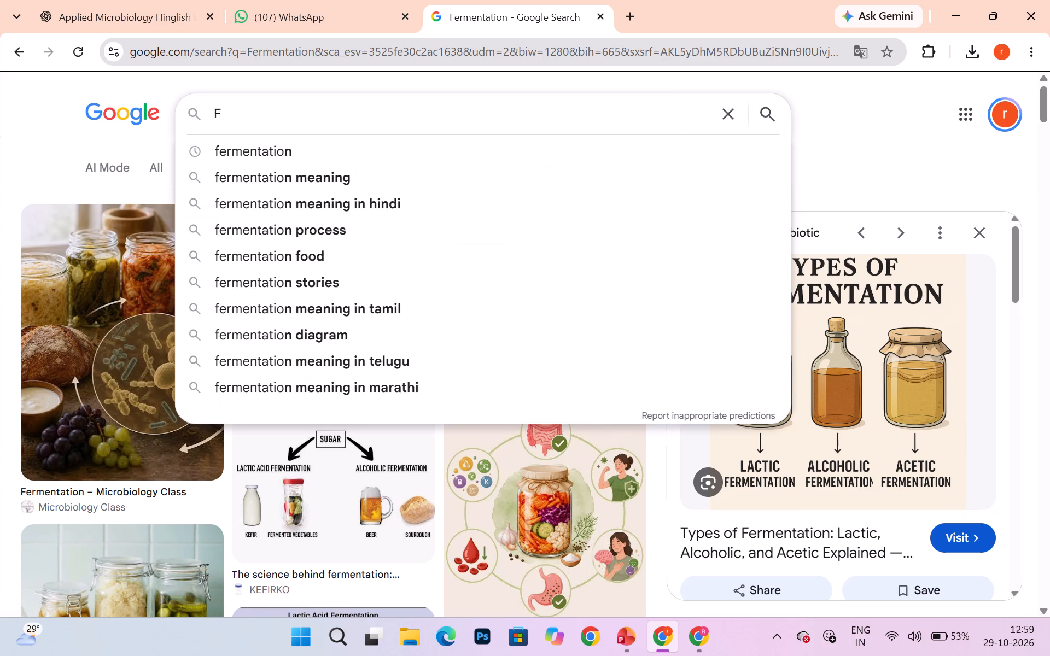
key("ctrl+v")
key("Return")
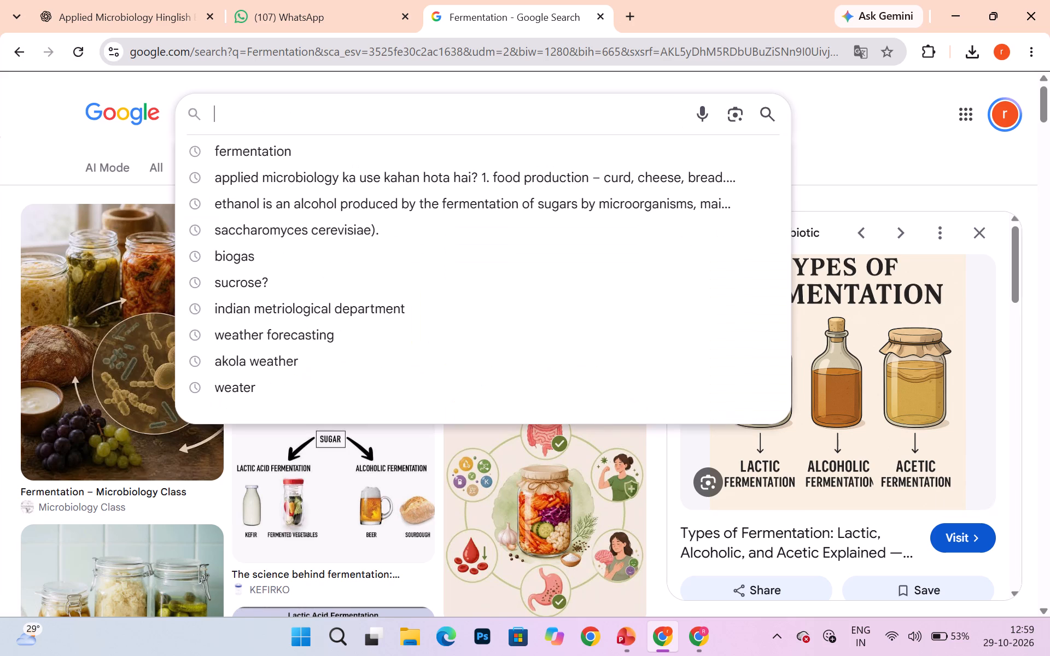
In PowerPoint, add a blank slide after the "What Is Fermentation?" slide and paste the copied "Types of Fermentation" picture on it.
left_click(633, 643)
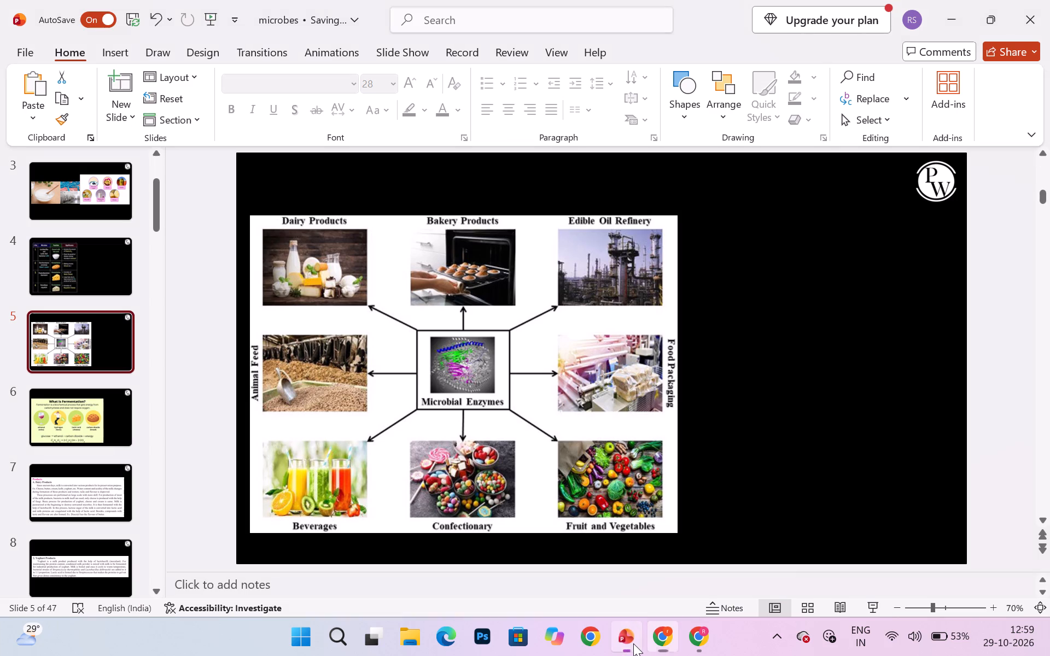
left_click(69, 504)
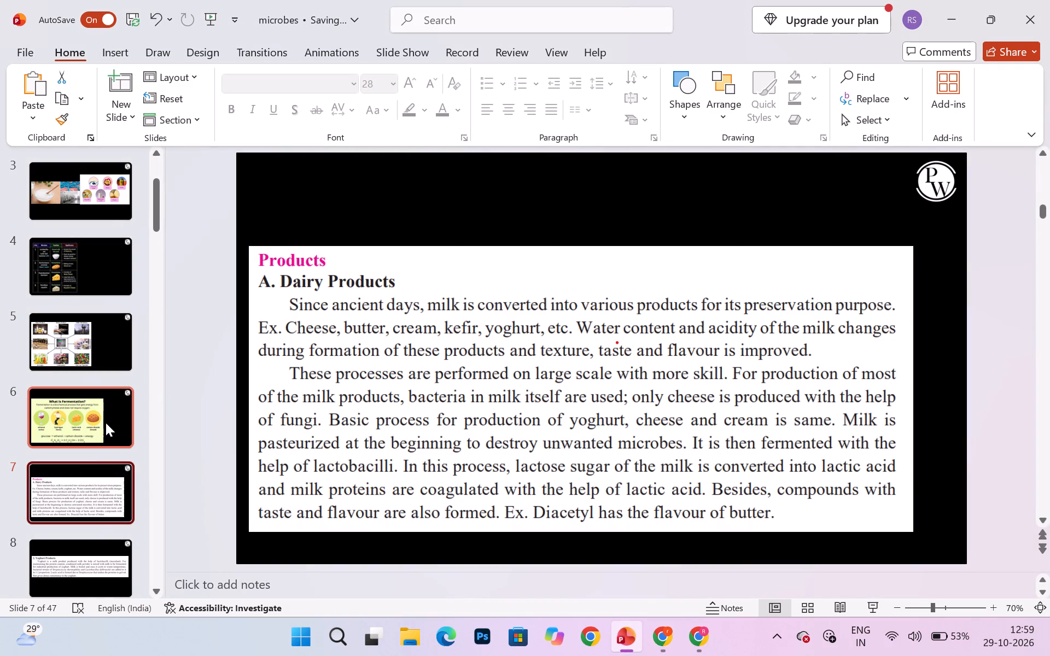
left_click(106, 419)
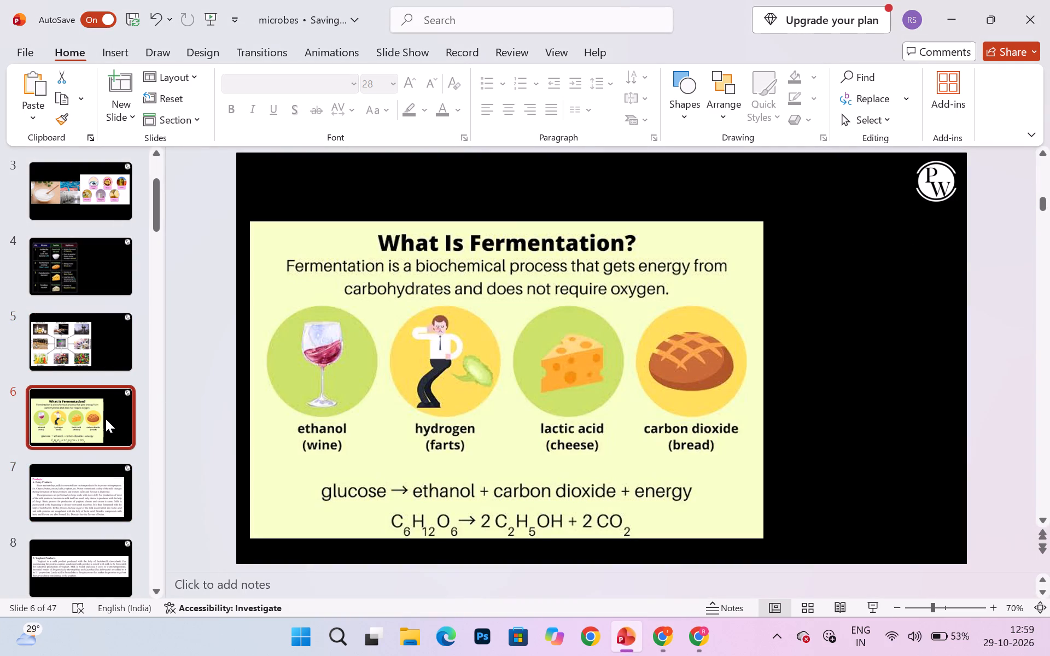
left_click(111, 77)
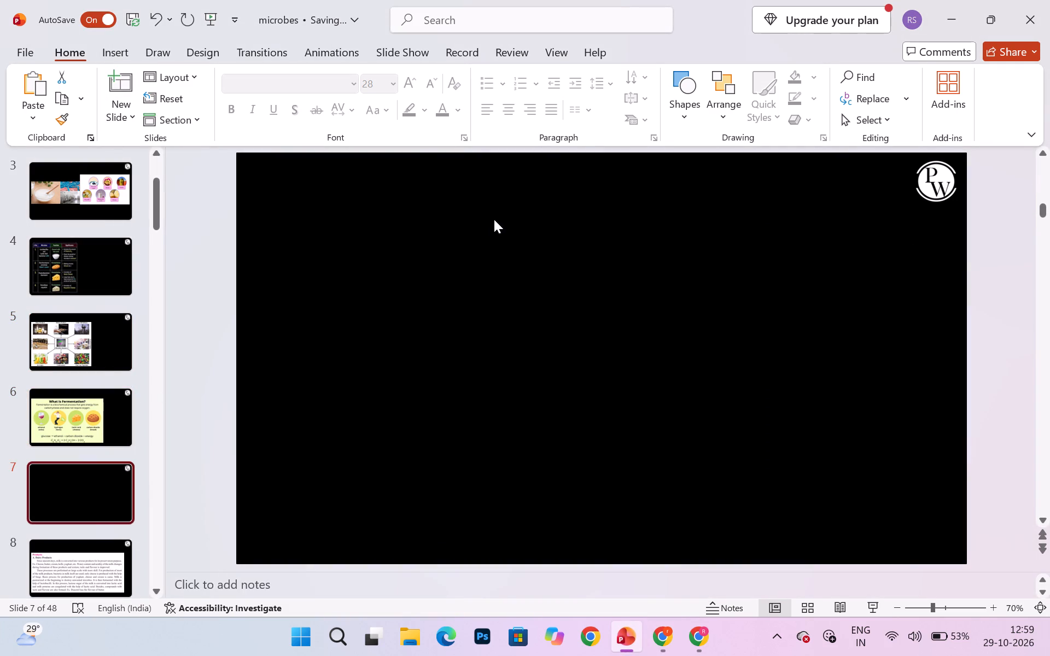
key("ctrl+v")
Move the "Types of Fermentation" picture near the slide's left edge and enlarge it proportionally to about 12.23 cm square.
left_click_drag(612, 384, 447, 326)
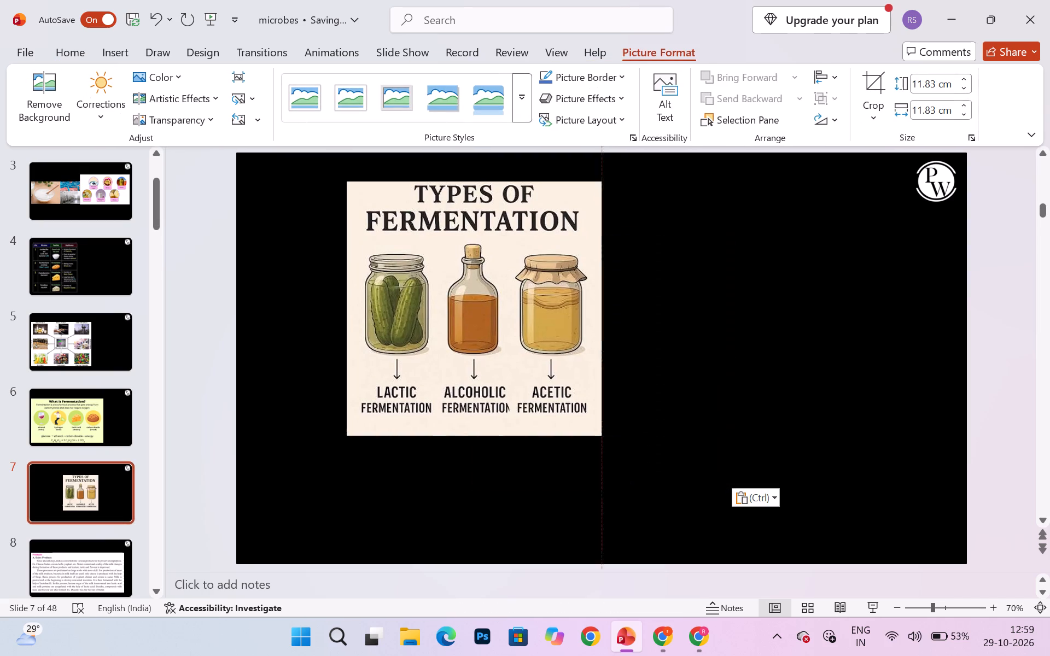
left_click_drag(447, 326, 389, 362)
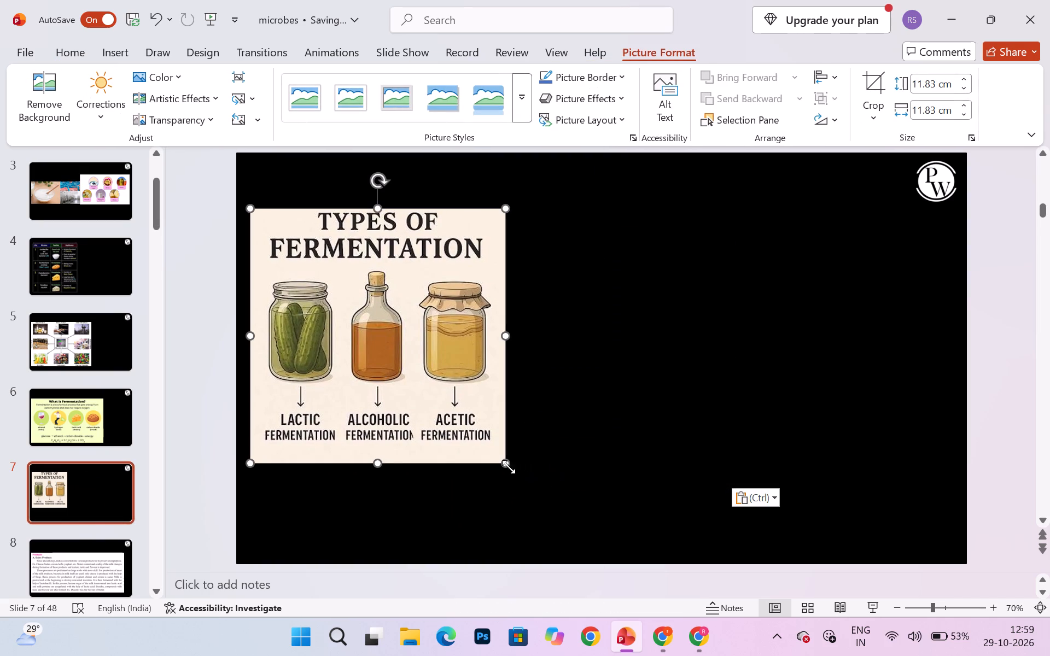
left_click_drag(506, 465, 514, 472)
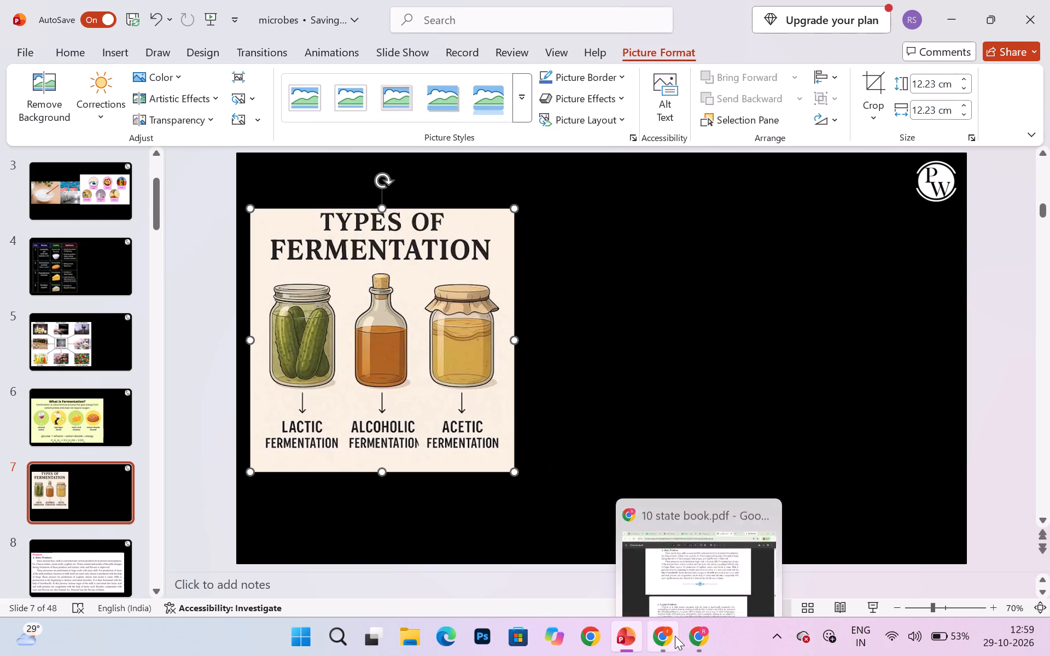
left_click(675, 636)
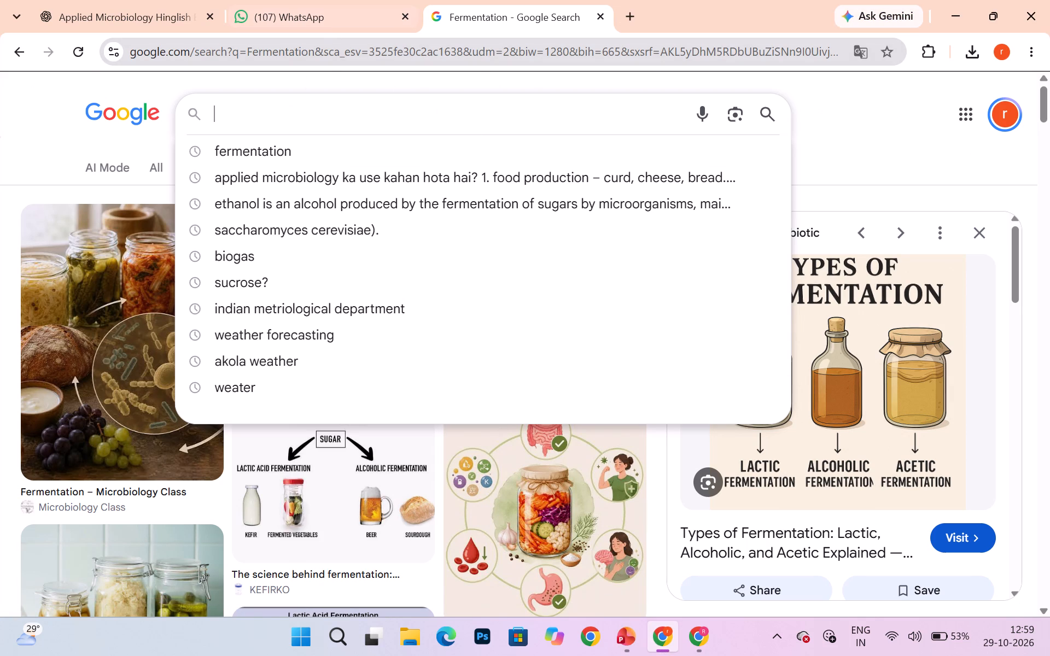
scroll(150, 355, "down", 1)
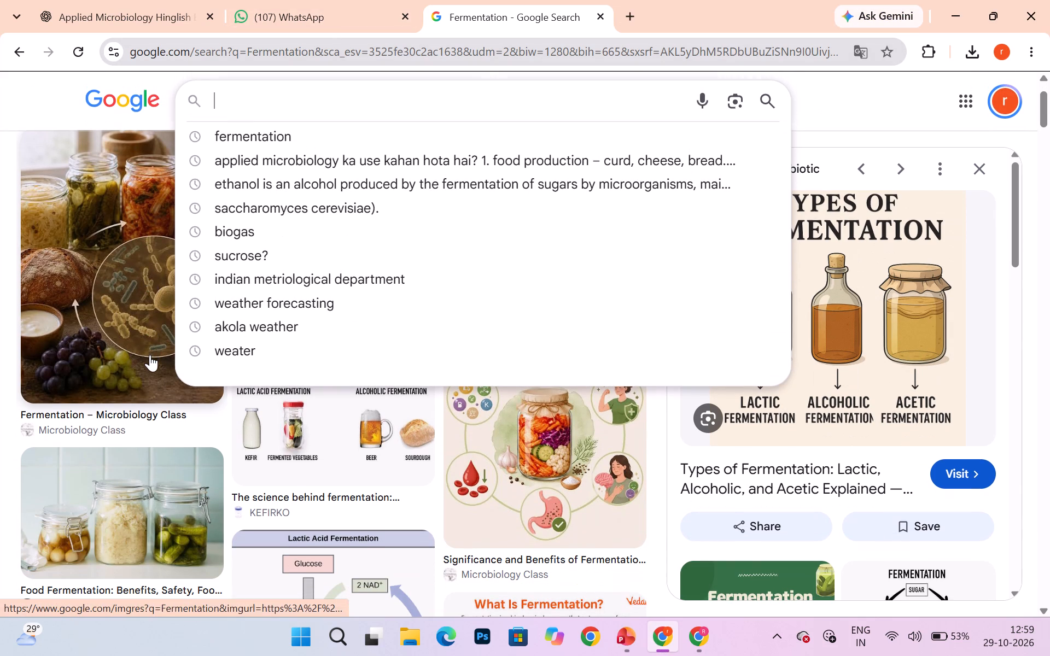
In PowerPoint, review the added image slides backwards from slide 7 to slide 3.
left_click(626, 634)
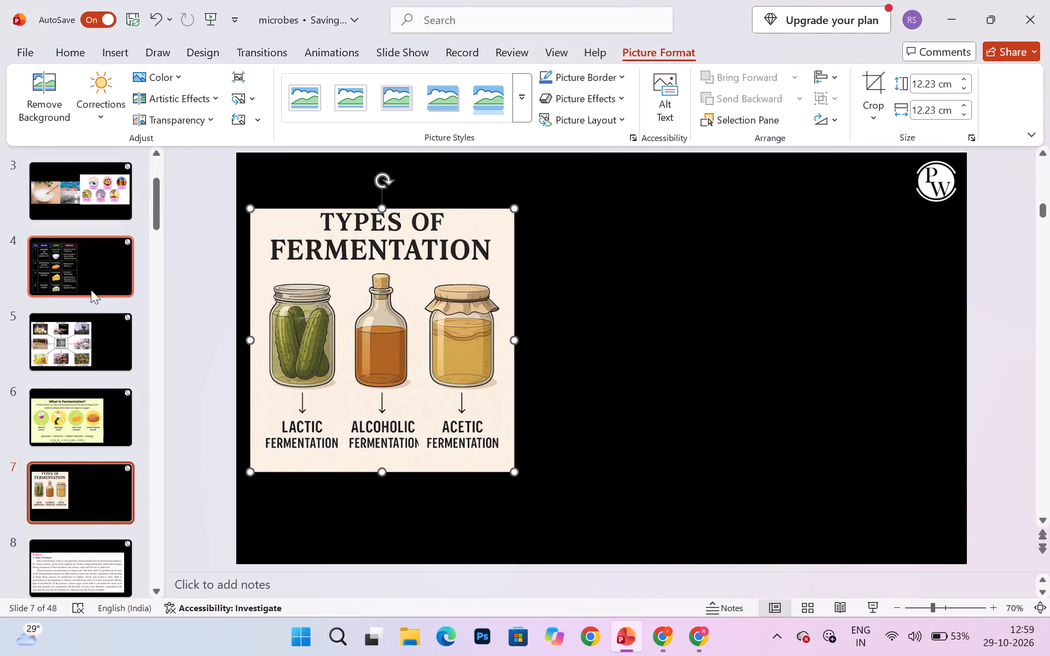
scroll(91, 290, "up", 3)
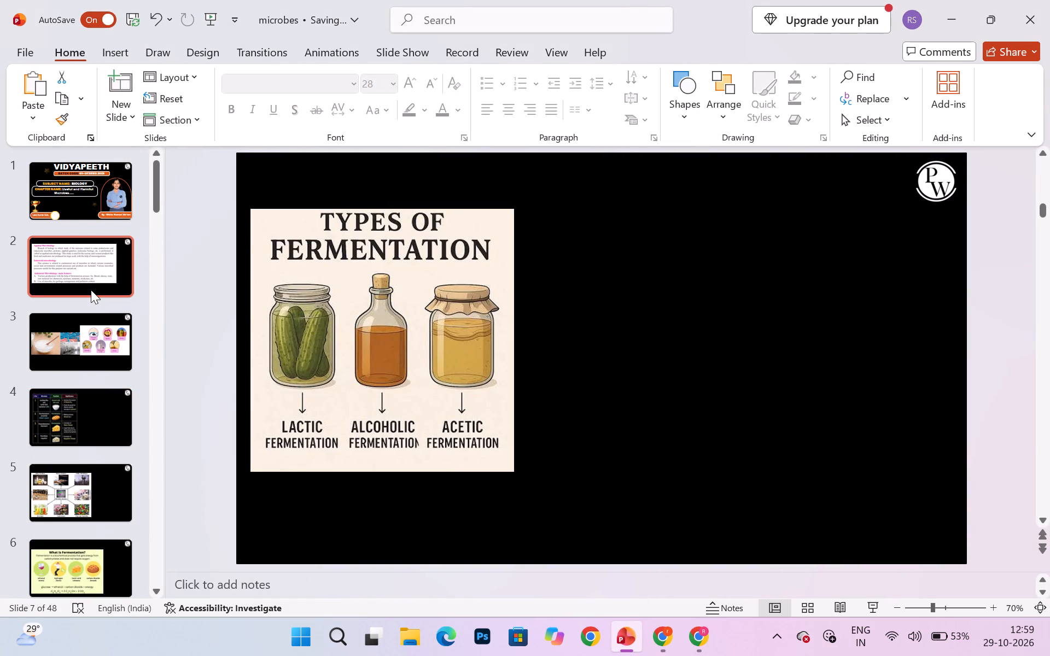
key("Down")
key("Up")
key("Up")
key("Up")
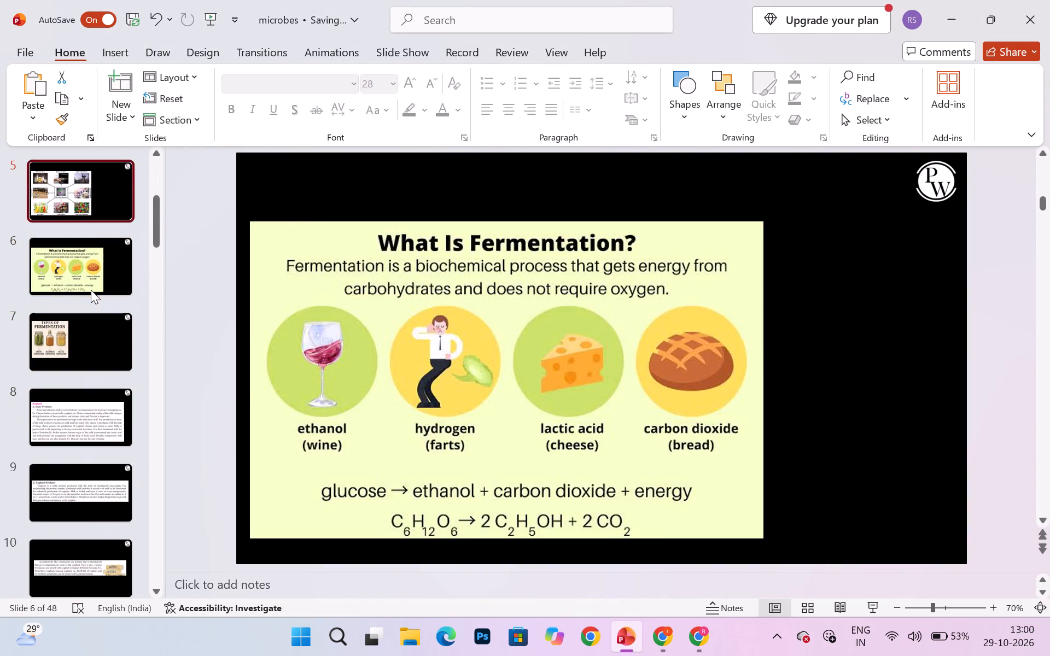
key("Up")
key("Up")
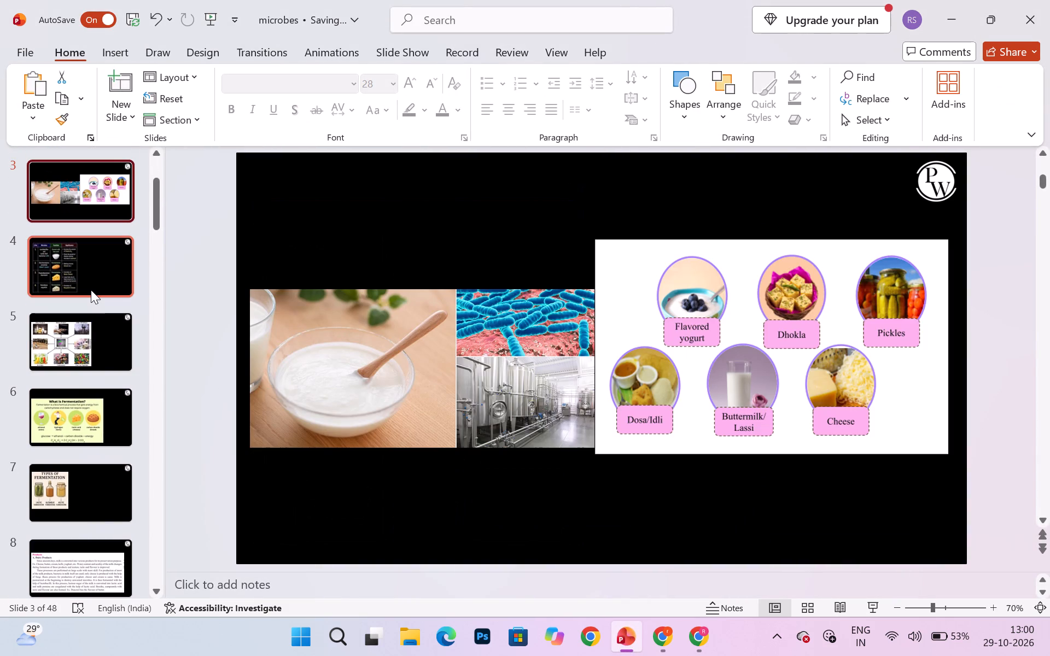
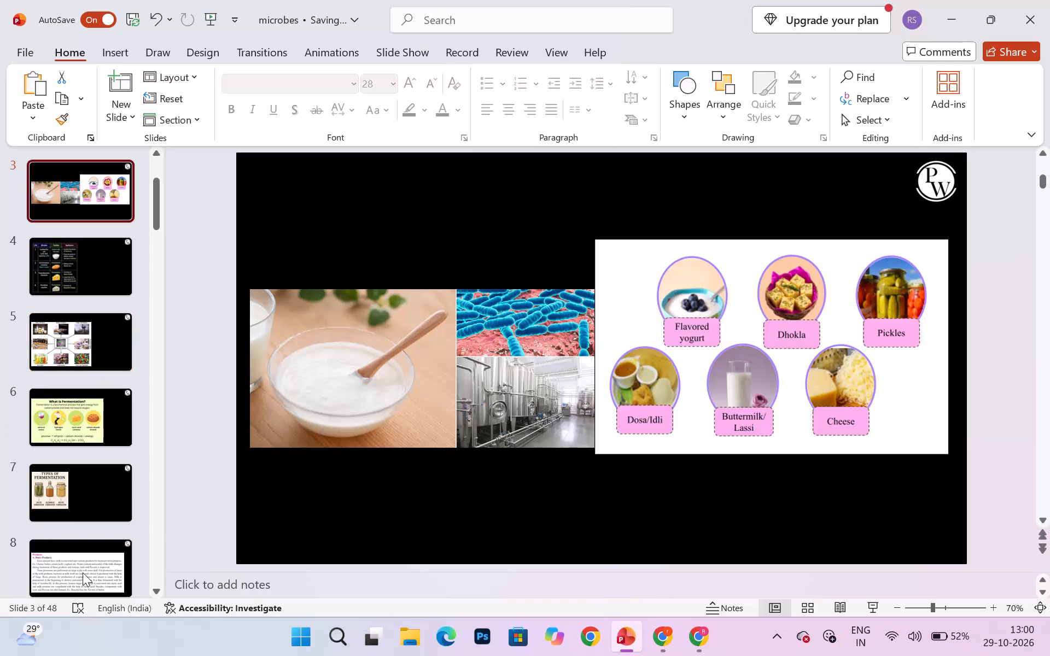
left_click(661, 624)
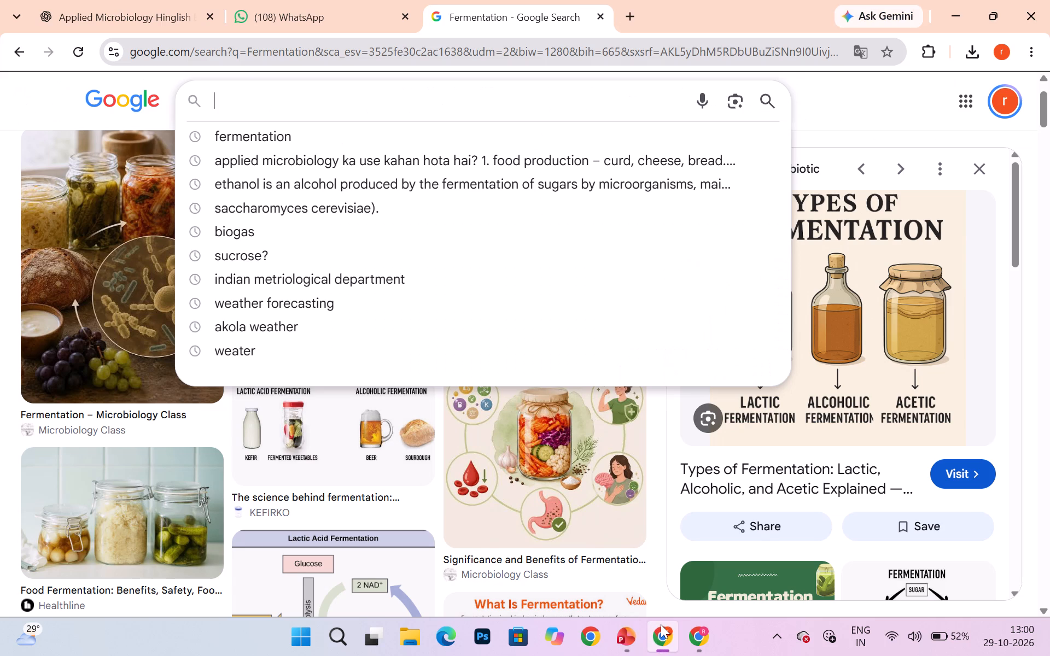
left_click(118, 4)
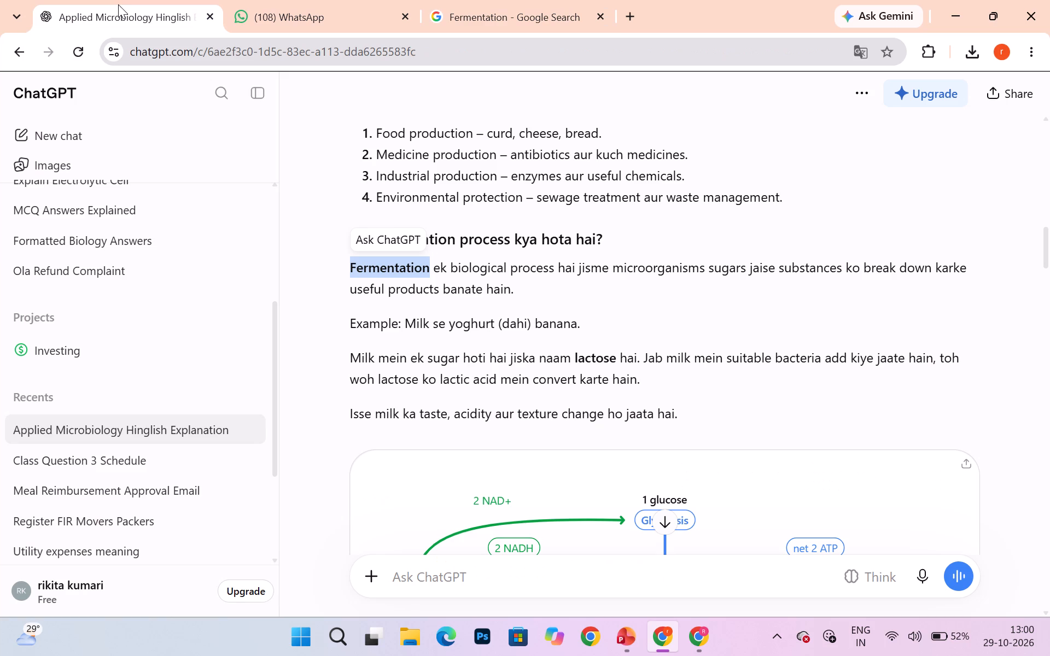
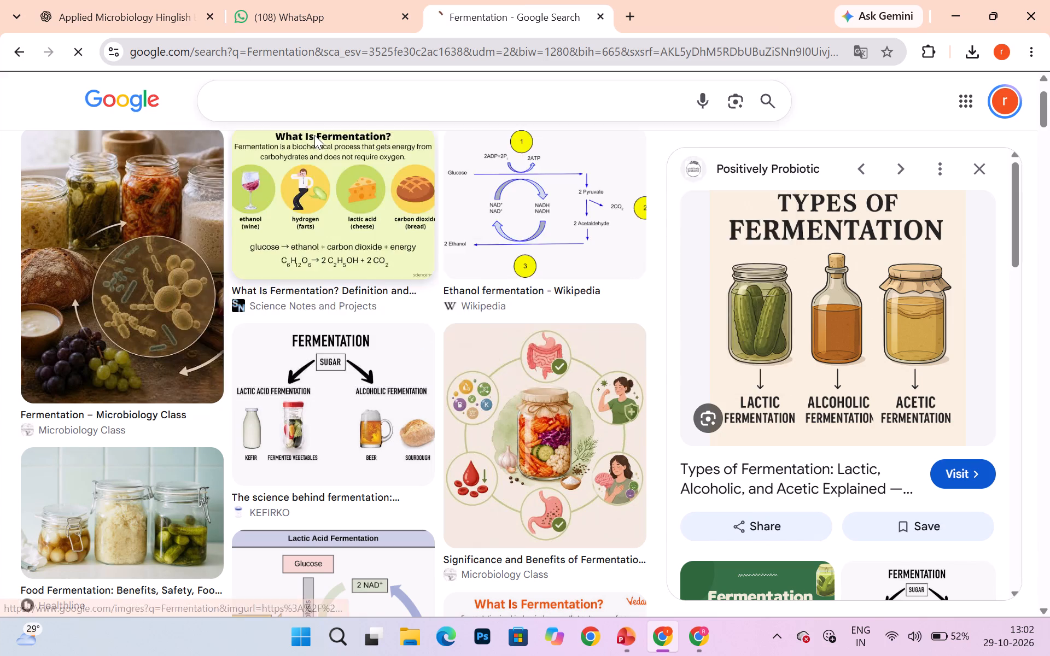
left_click(157, 166)
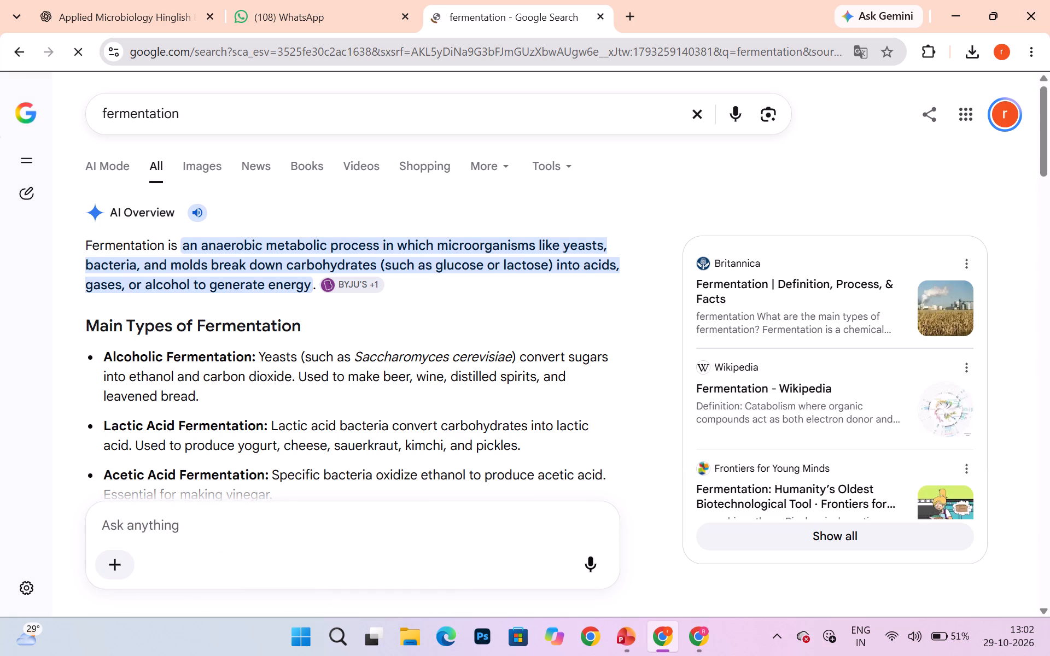
left_click_drag(86, 243, 316, 289)
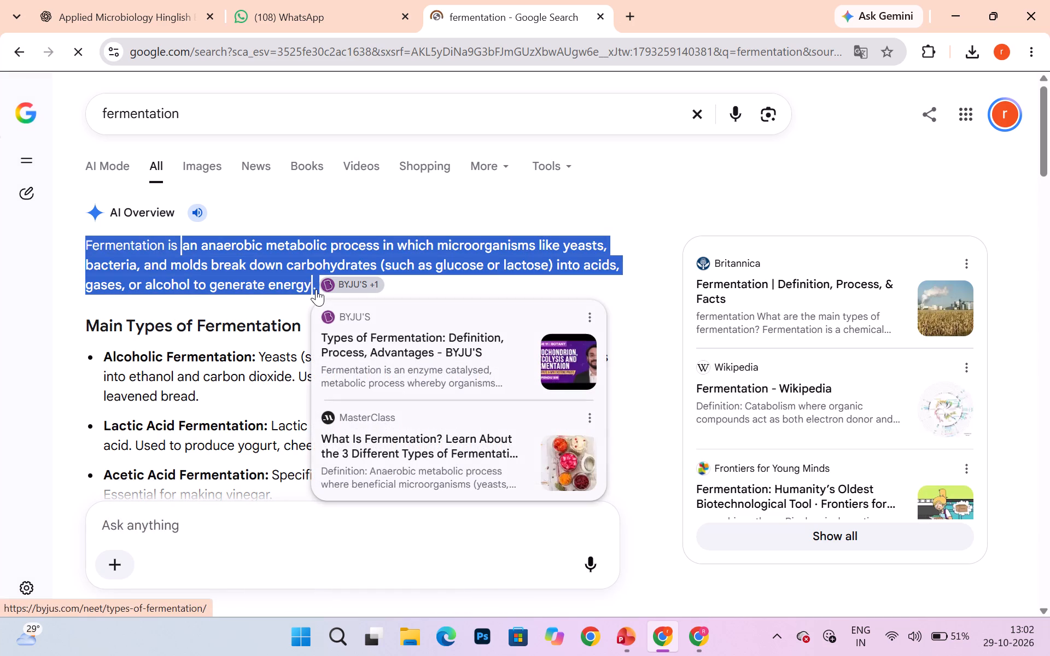
key("ctrl+c")
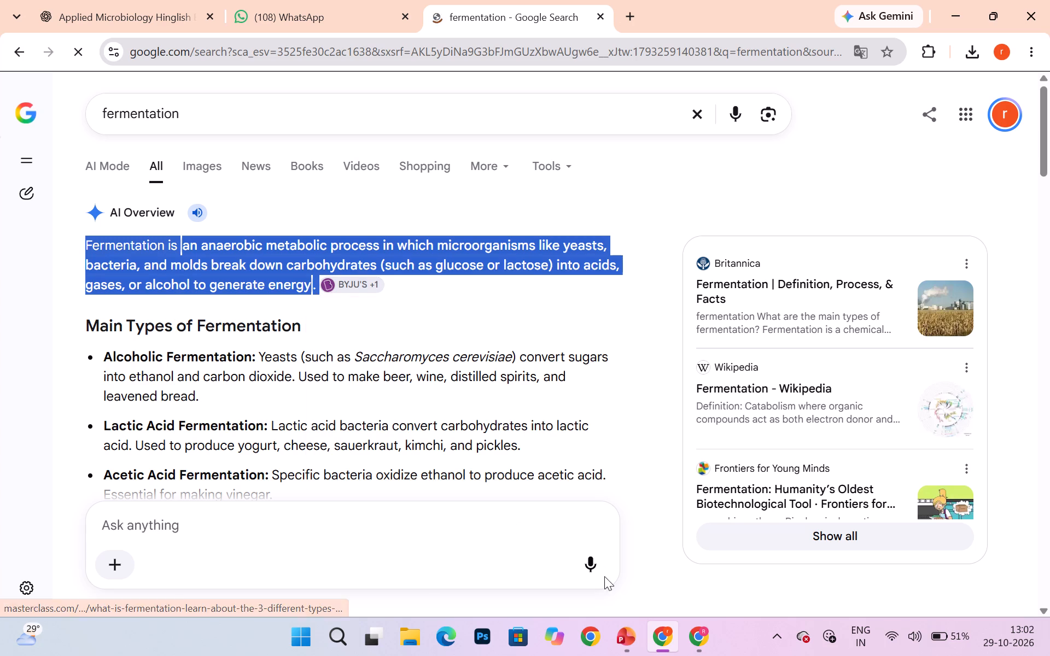
In PowerPoint, shrink the "What Is Fermentation?" picture on slide 6 and place it along the slide's left side, leaving space beside it.
left_click(628, 629)
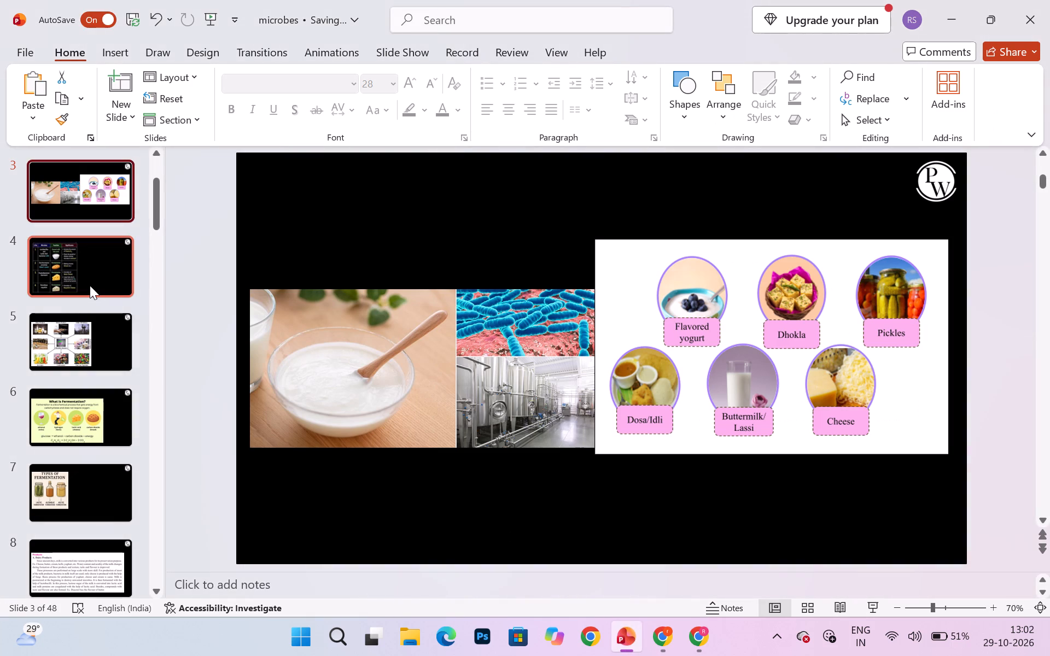
left_click(90, 285)
scroll(103, 198, "up", 3)
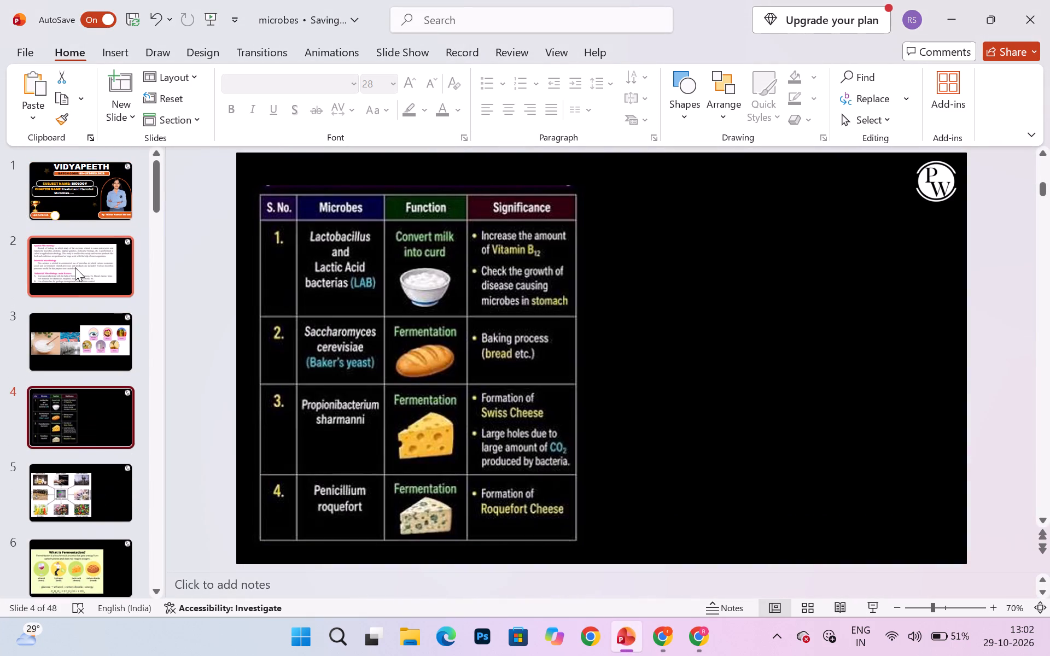
left_click(65, 400)
scroll(65, 400, "down", 2)
left_click(65, 400)
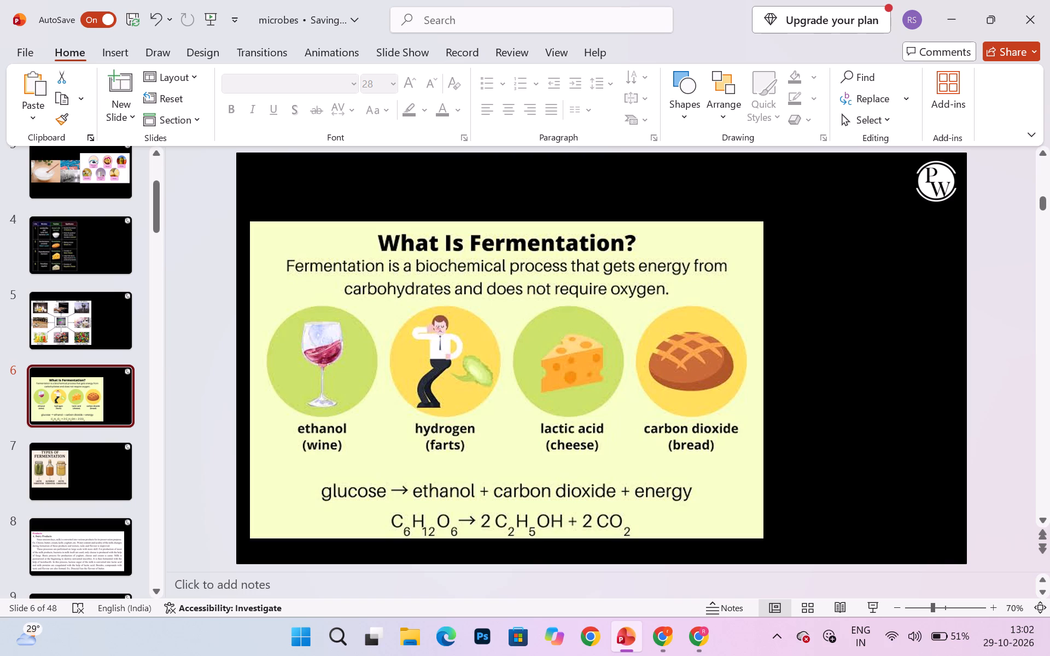
left_click(503, 331)
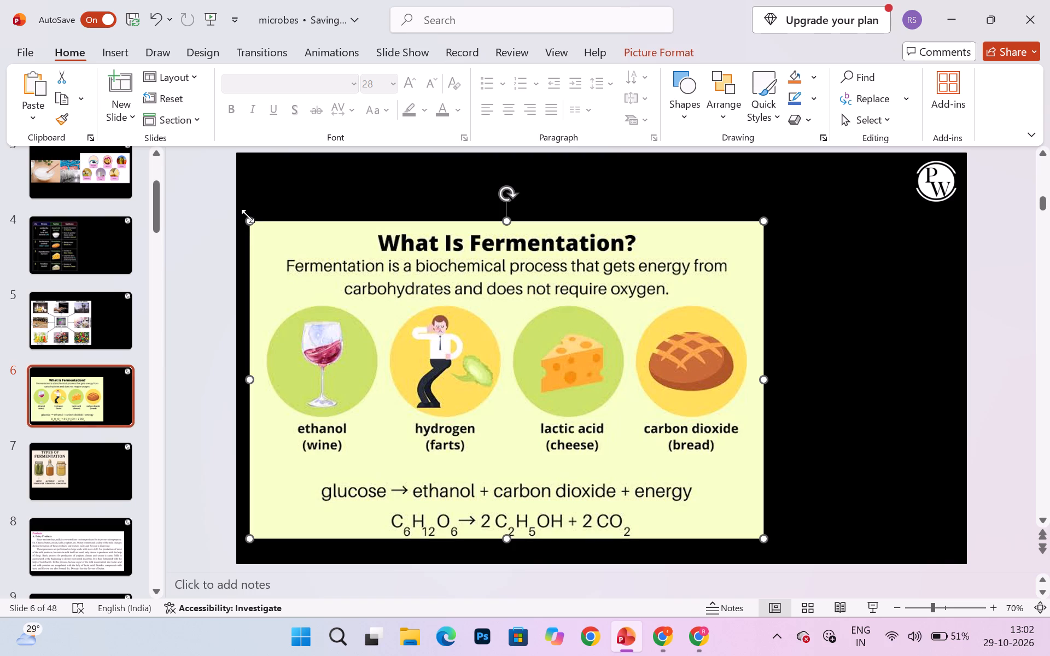
left_click_drag(249, 221, 348, 268)
left_click_drag(512, 430, 434, 427)
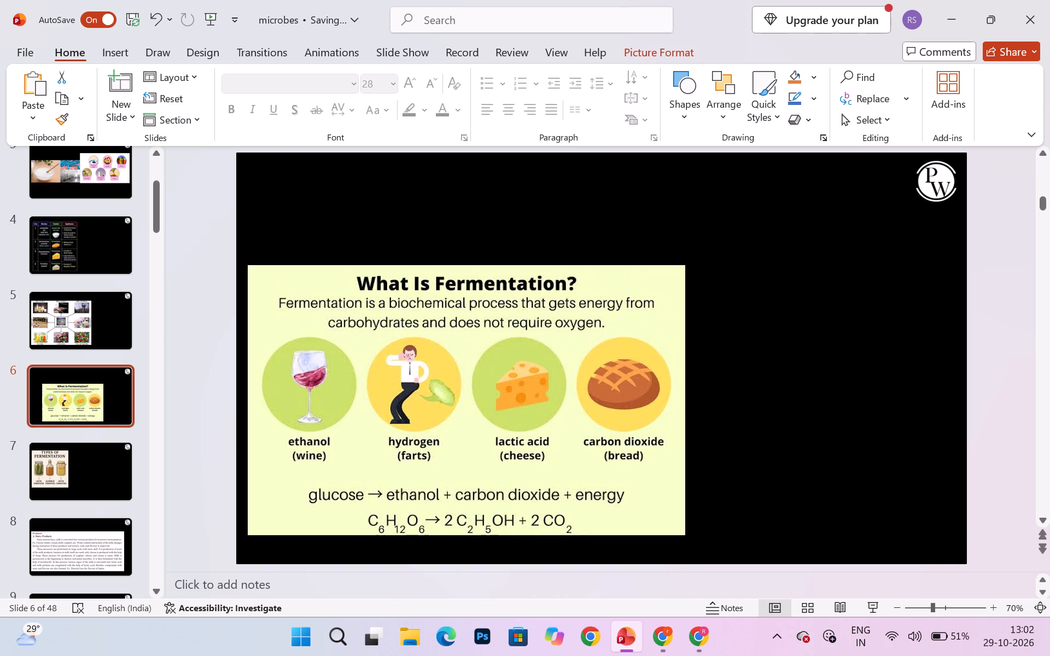
left_click_drag(434, 427, 430, 394)
Paste the copied fermentation definition onto slide 6 and colour its text white.
left_click(761, 389)
key("ctrl+v")
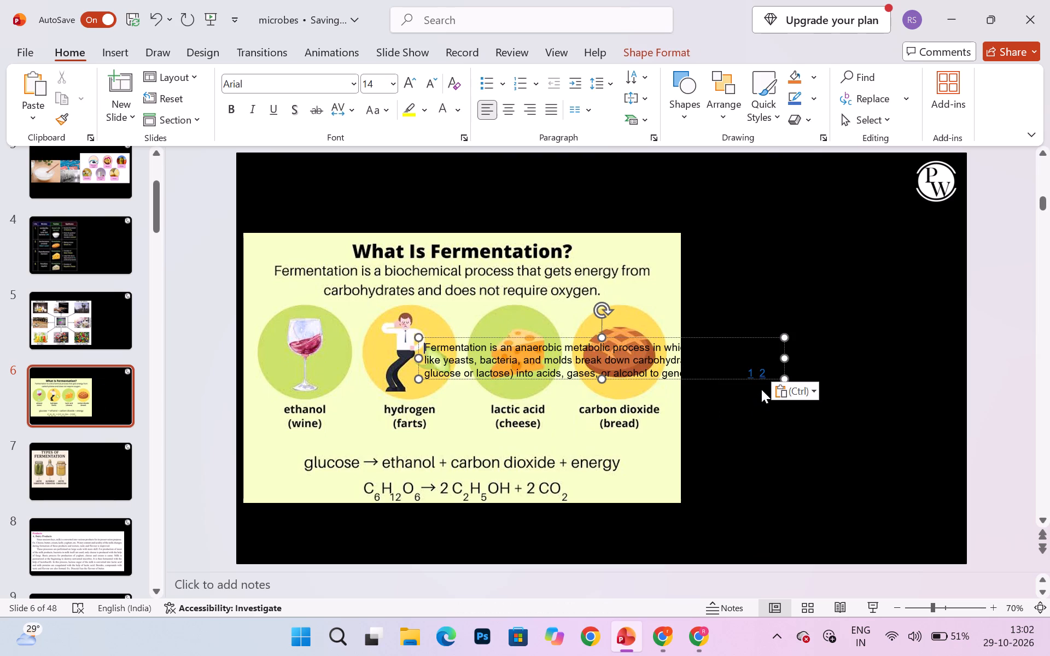
key("ctrl+a")
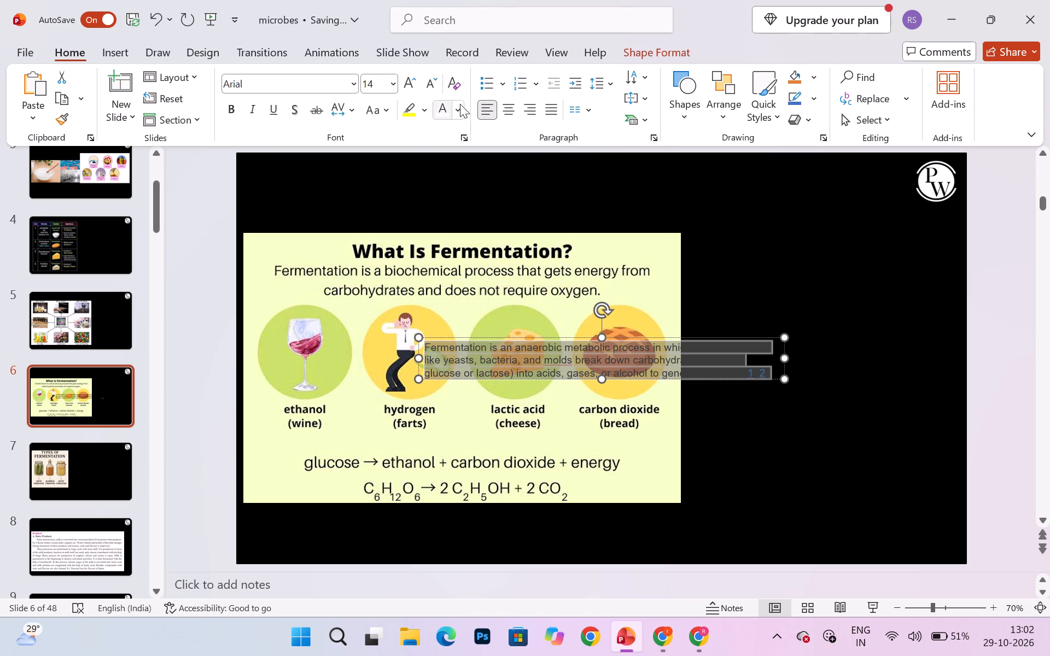
left_click_drag(460, 104, 451, 192)
left_click(451, 192)
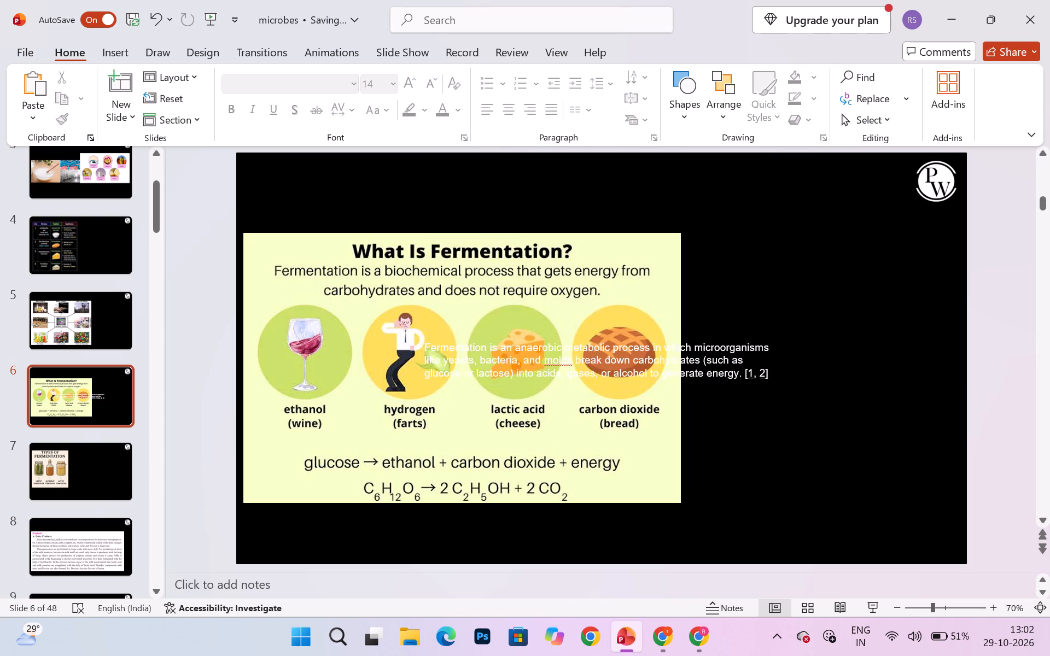
Make the whole pasted definition bold and set its font size to 18.
left_click(495, 367)
key("ctrl+a")
left_click(227, 106)
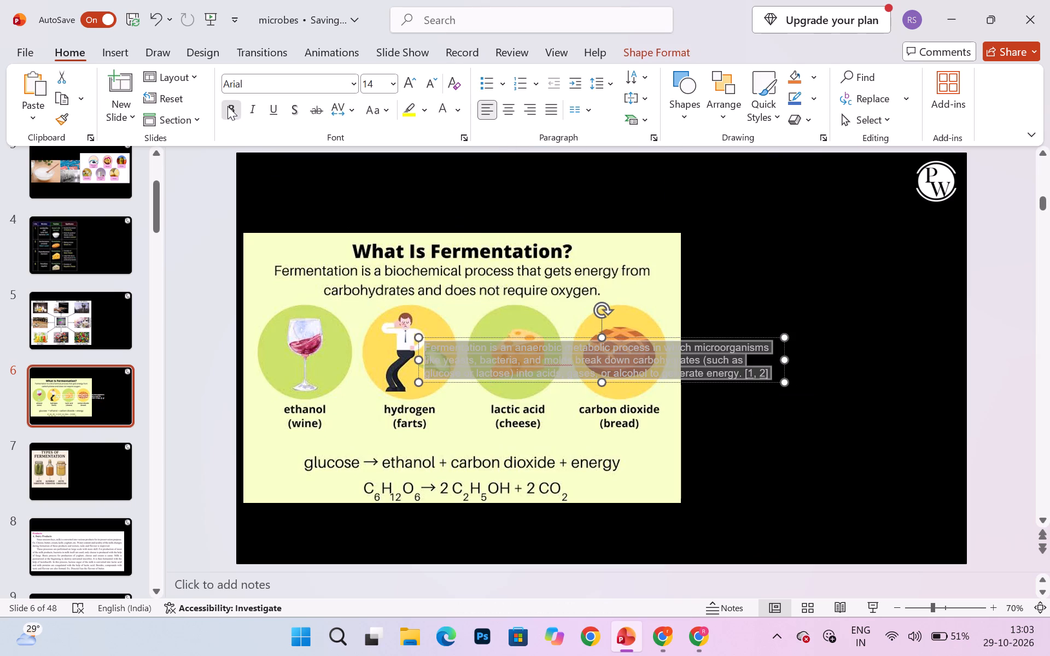
left_click_drag(394, 79, 384, 207)
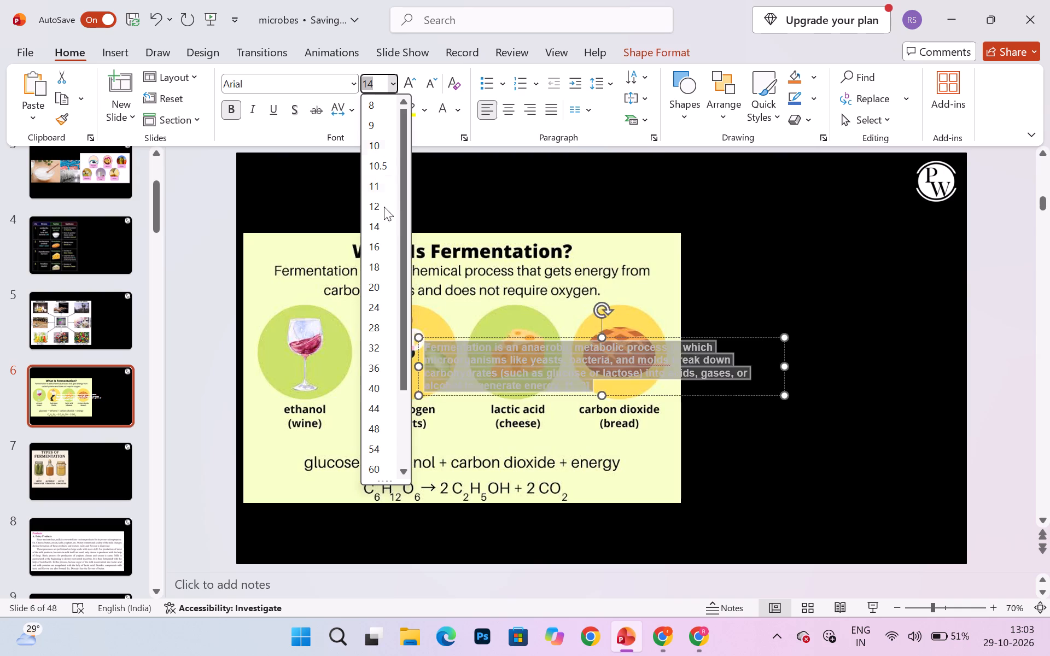
left_click_drag(384, 207, 371, 268)
left_click(371, 268)
Move the definition text box to the empty area beside the picture and narrow it to fit within the slide.
left_click(460, 348)
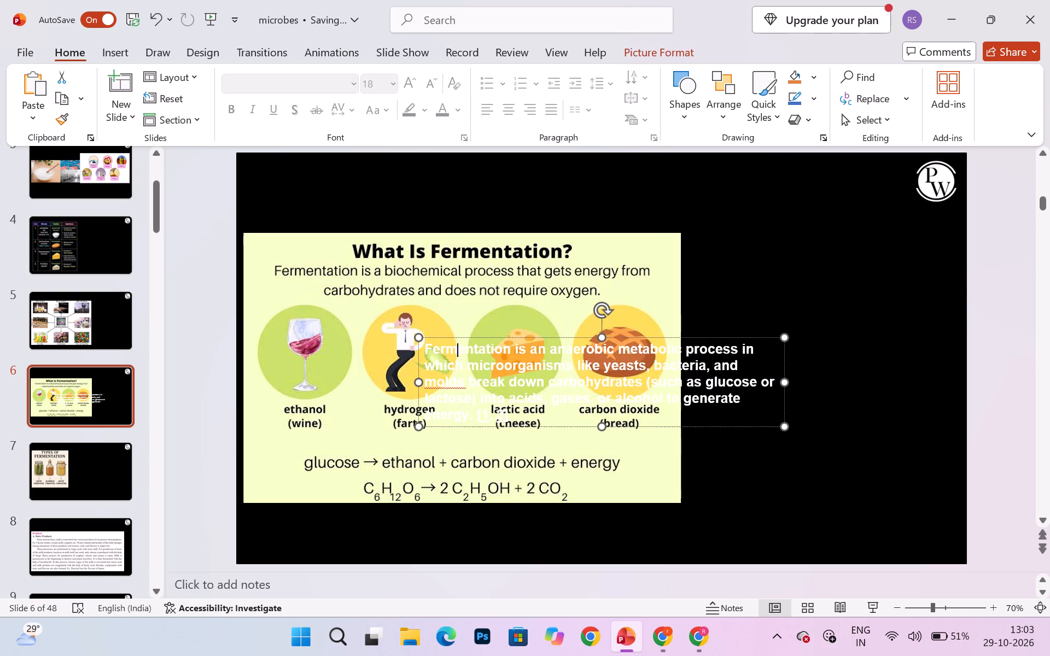
left_click_drag(468, 339, 730, 243)
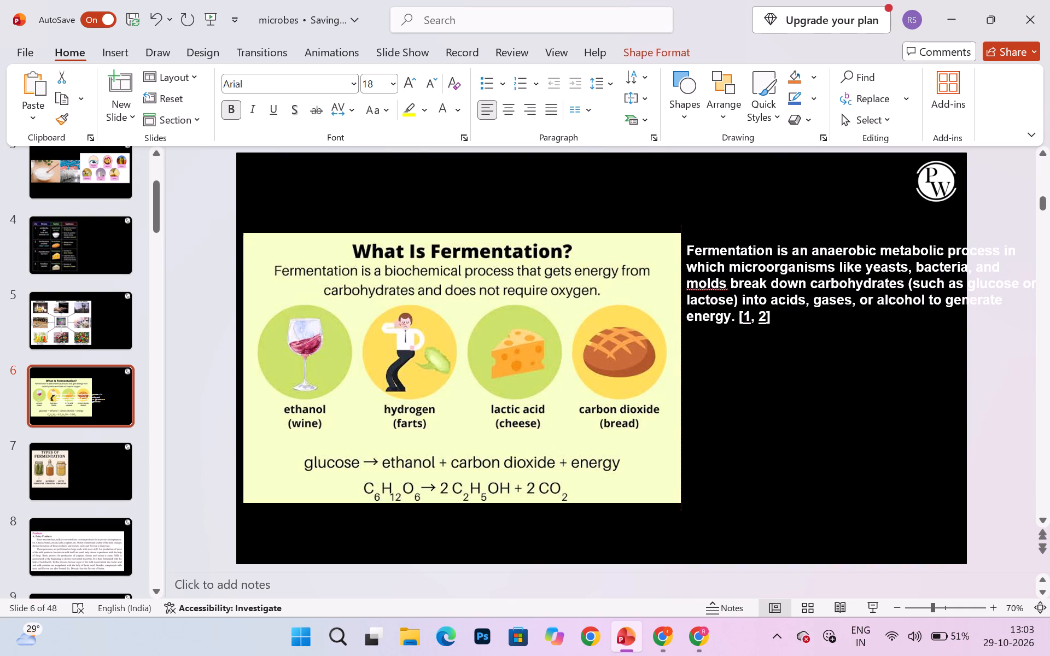
left_click_drag(730, 243, 729, 243)
left_click_drag(1025, 286, 928, 403)
Set the line spacing of the whole fermentation definition to 1.5.
left_click(818, 264)
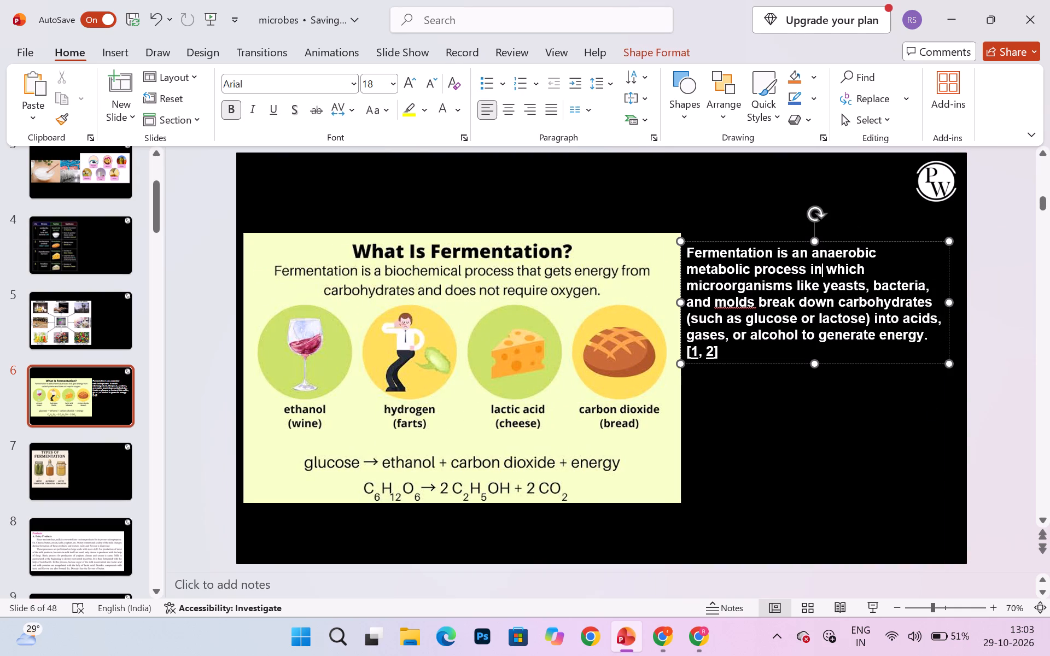
key("ctrl+a")
left_click(592, 89)
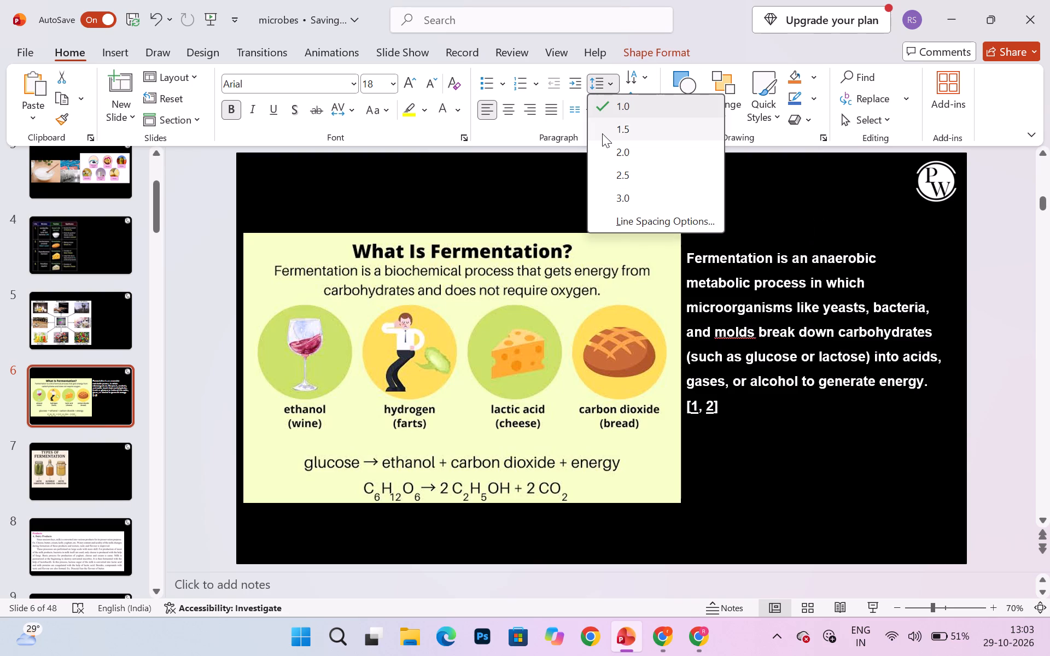
left_click(603, 133)
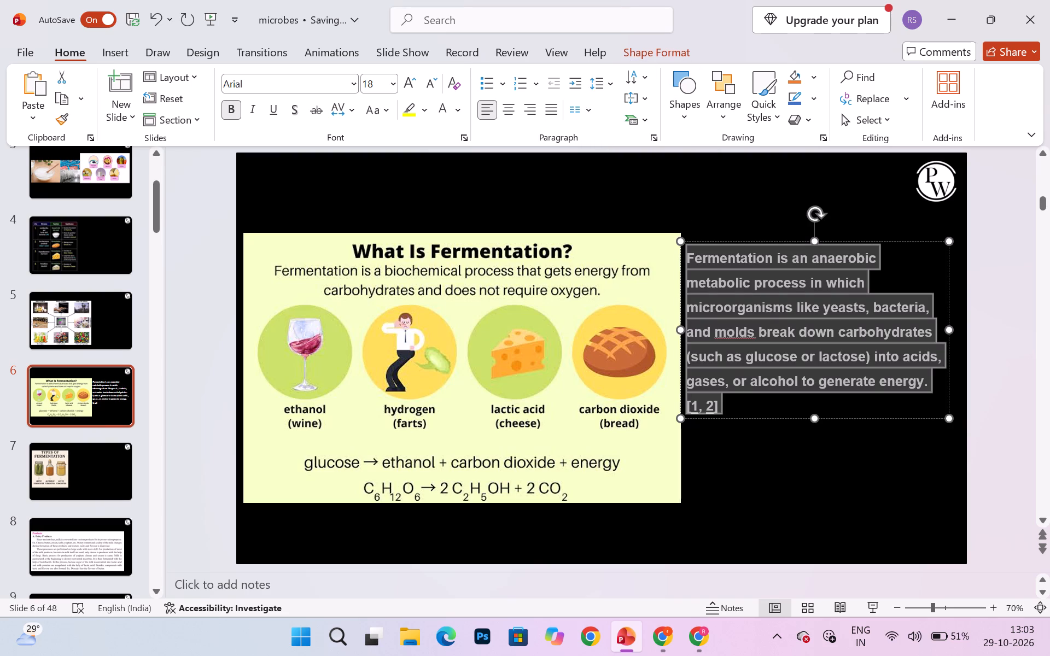
Delete the "[1, 2]" citation from the end of the fermentation definition.
left_click(728, 402)
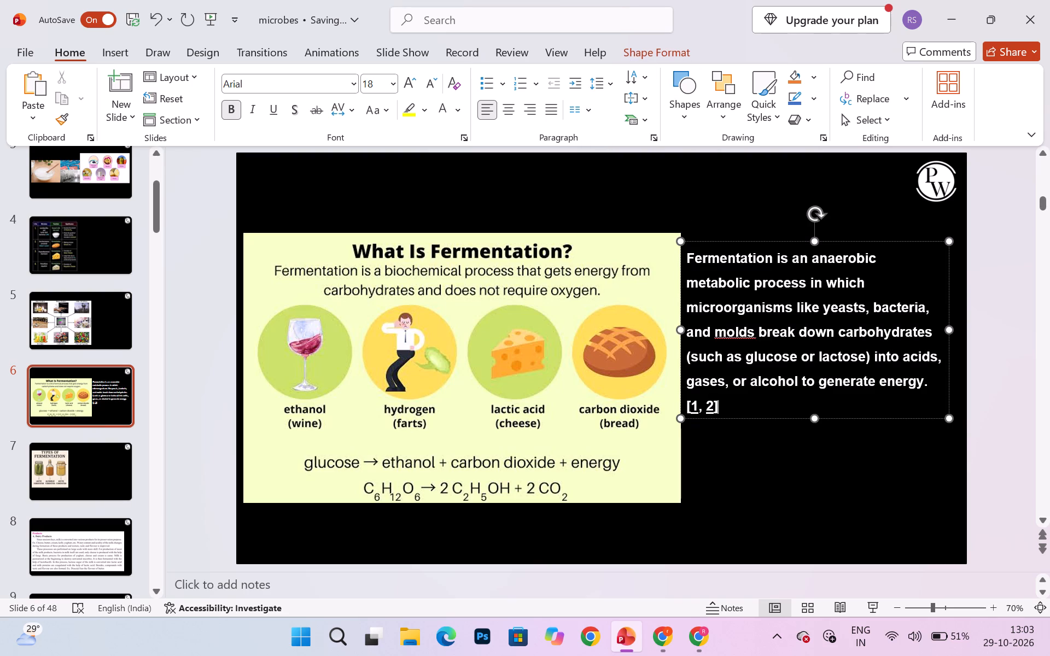
key("BackSpace")
key("BackSpace")
key("BackSpace")
key("BackSpace")
key("BackSpace")
key("BackSpace")
key("BackSpace")
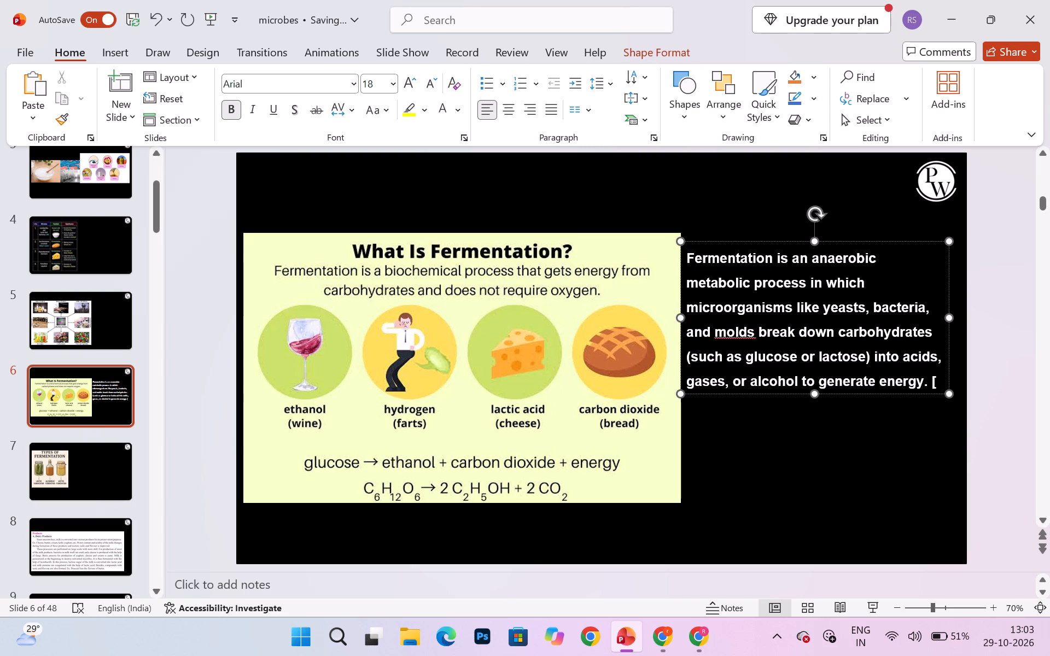
key("BackSpace")
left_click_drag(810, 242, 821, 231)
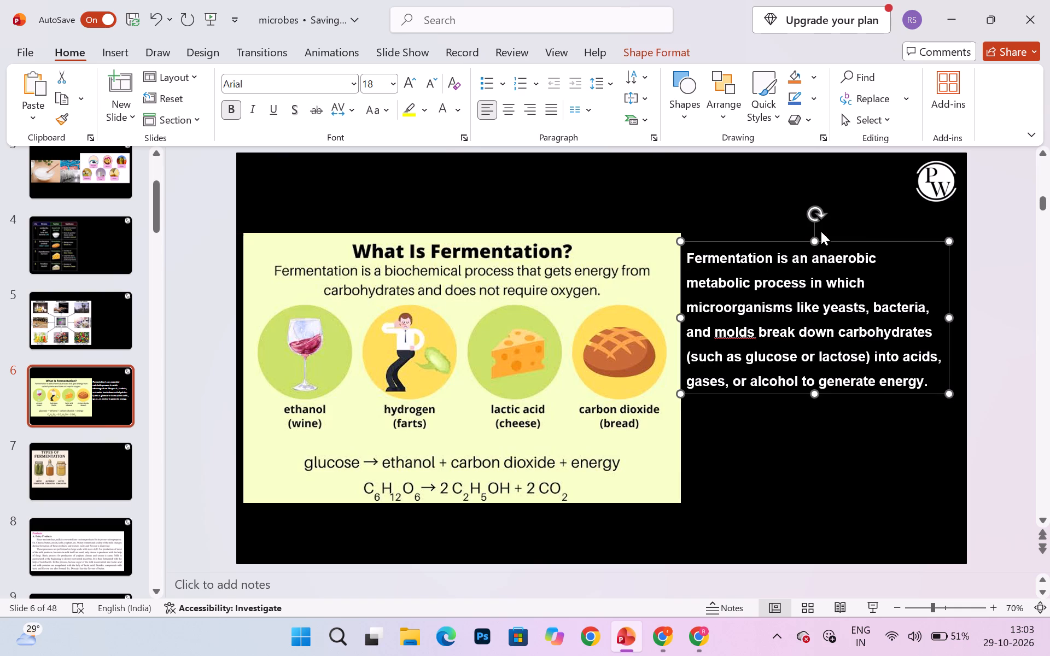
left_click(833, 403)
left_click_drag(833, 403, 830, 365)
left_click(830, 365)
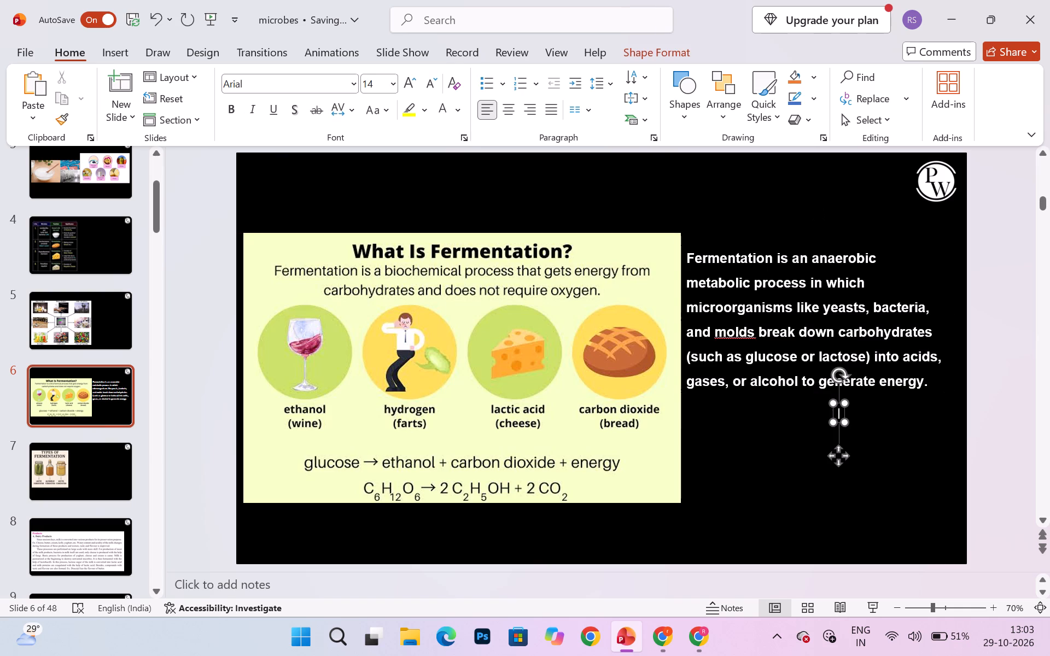
Set the font size of the whole fermentation definition to 20.
left_click(795, 333)
key("ctrl+a")
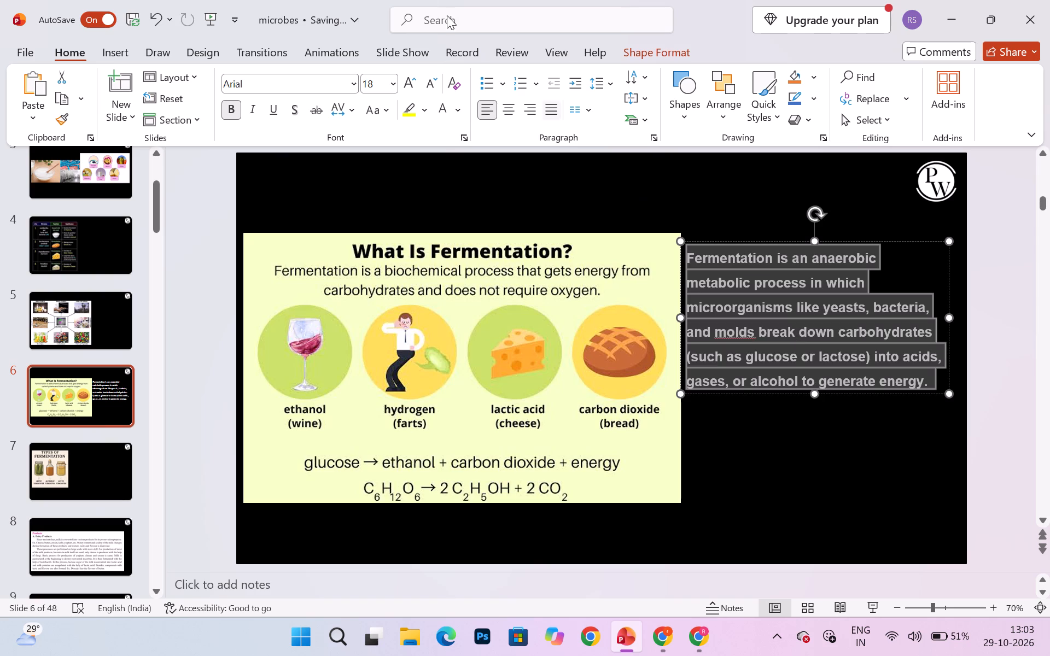
left_click(393, 82)
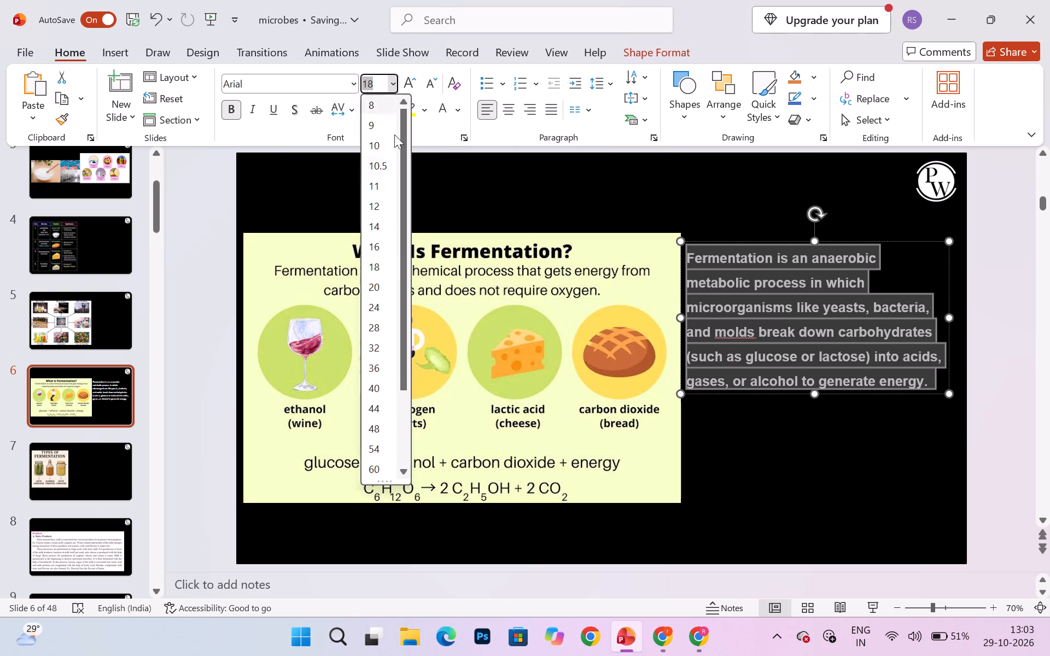
left_click(378, 290)
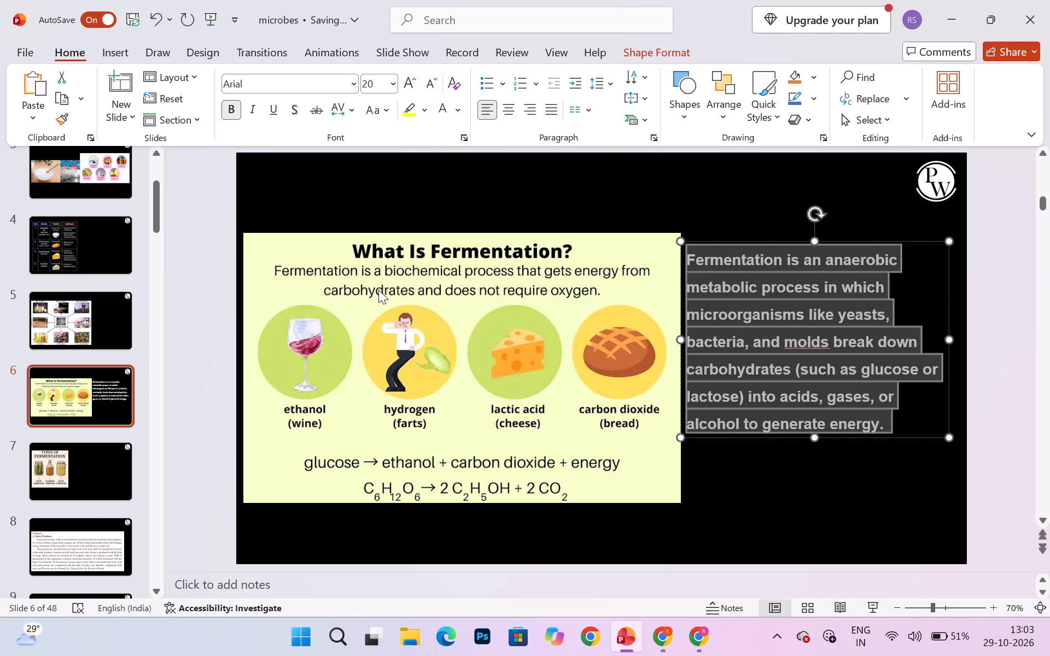
left_click(495, 244)
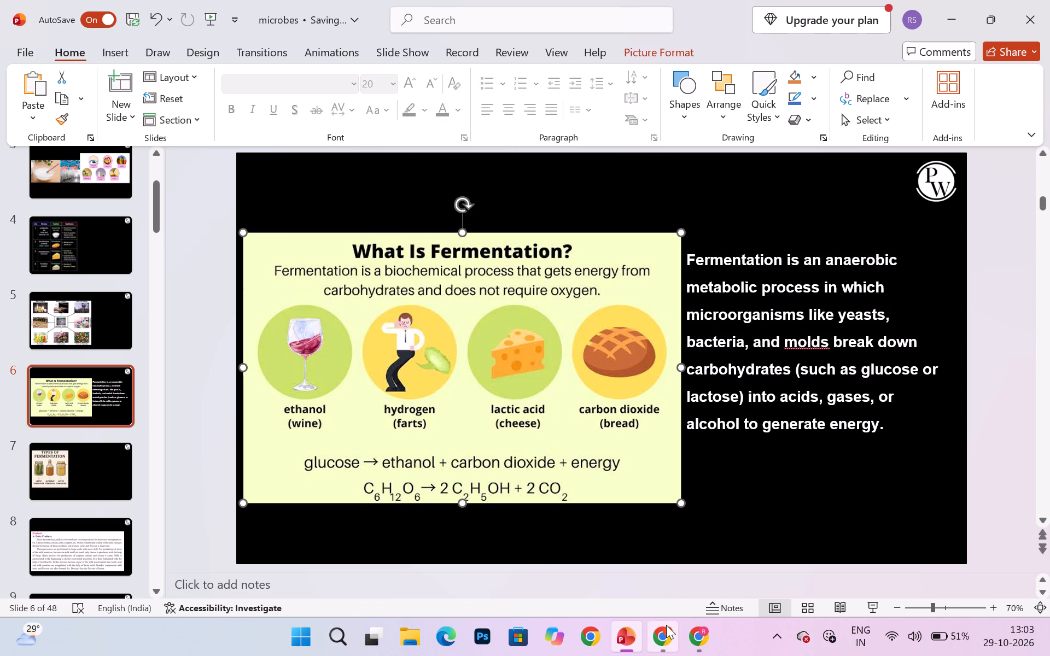
Switch to the Google results in Chrome and read the AI Overview's sections on the main types and uses of fermentation.
left_click(666, 625)
left_click(395, 404)
scroll(395, 404, "down", 1)
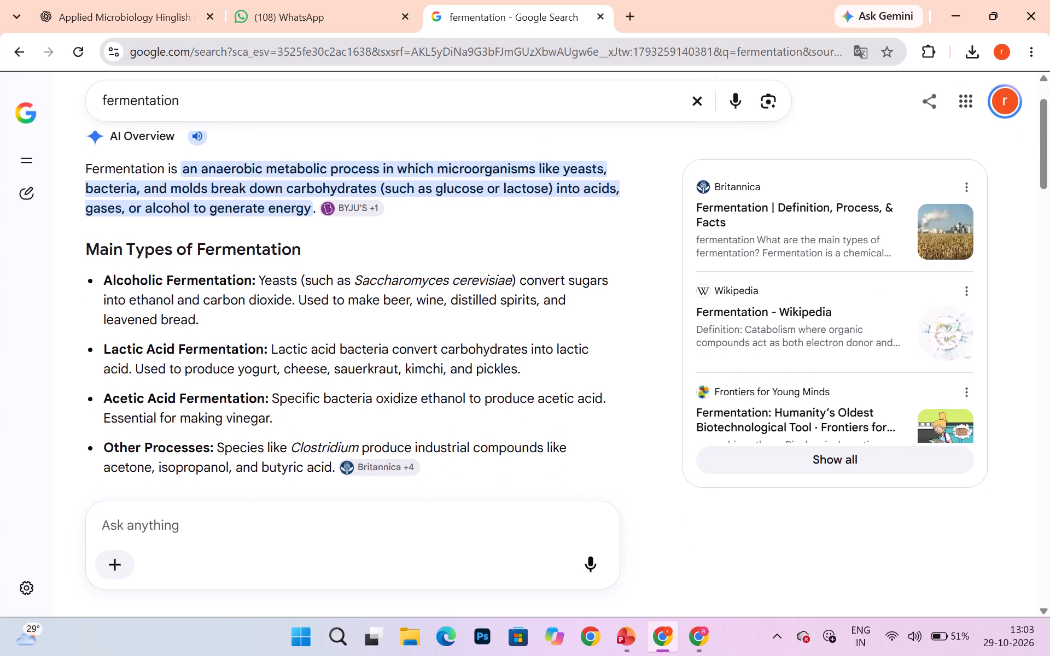
scroll(395, 404, "down", 3)
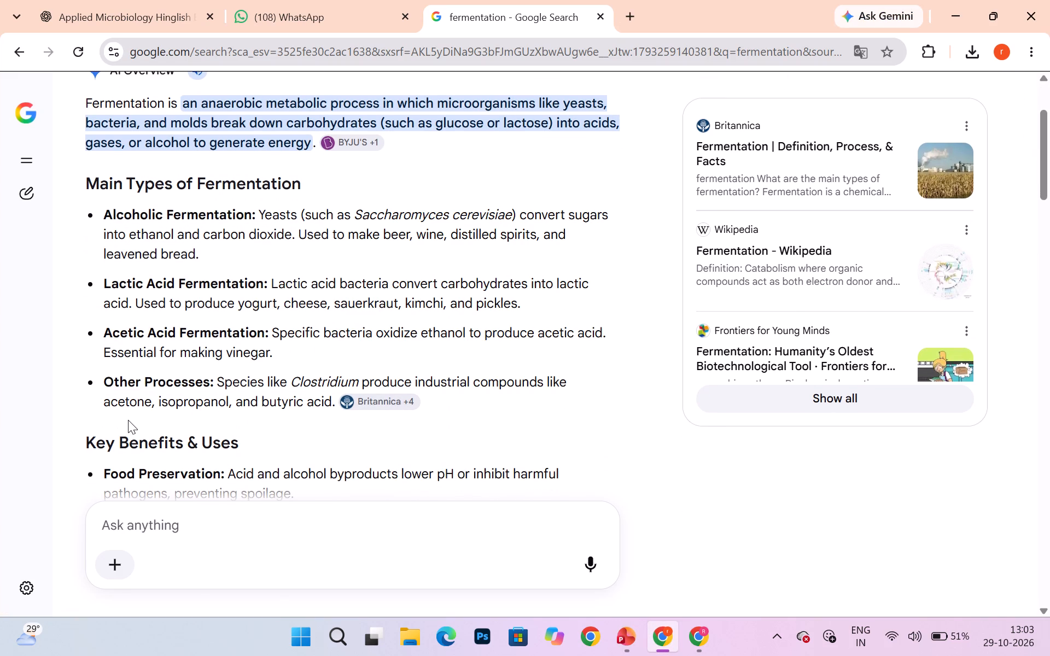
Switch to PowerPoint and check the Types of Fermentation slide and the Dairy Products slide that follows it.
left_click(615, 642)
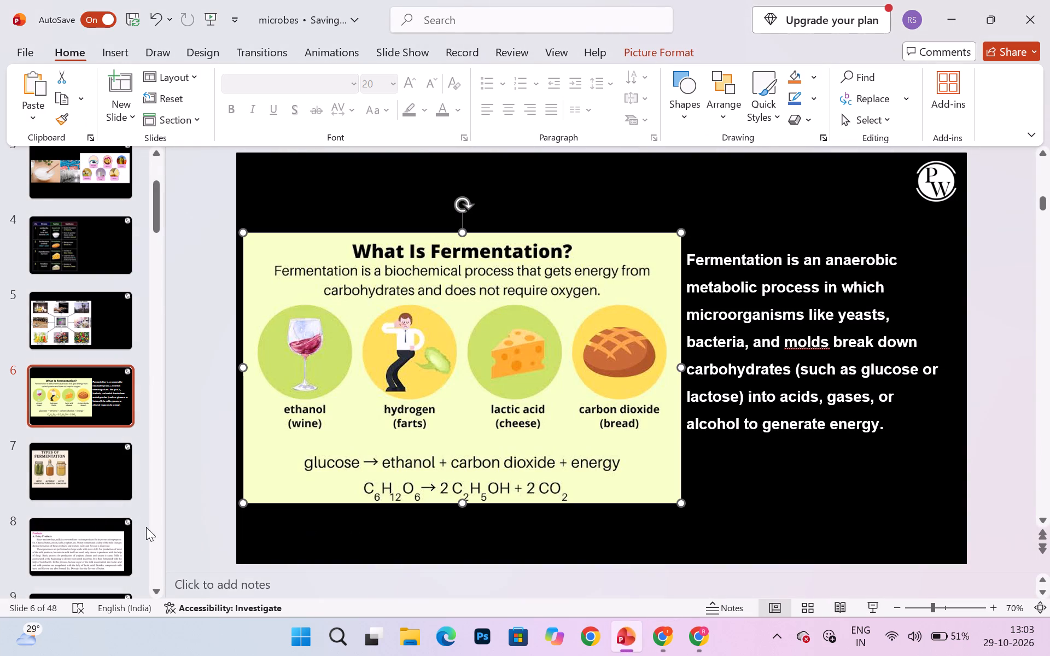
left_click(81, 455)
scroll(81, 455, "down", 1)
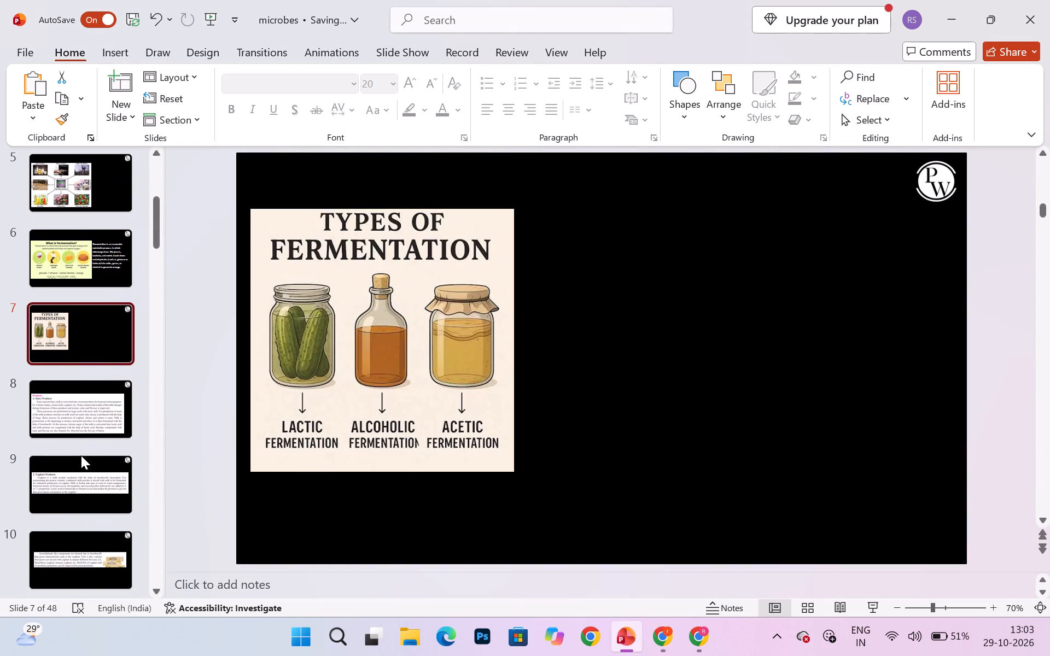
left_click(105, 393)
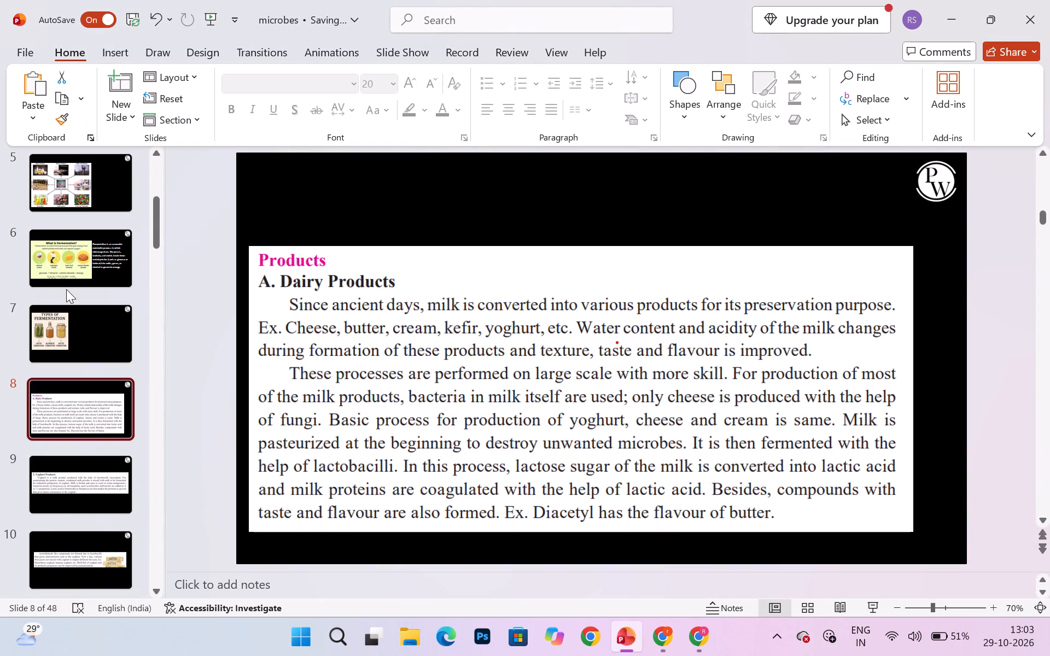
left_click(62, 324)
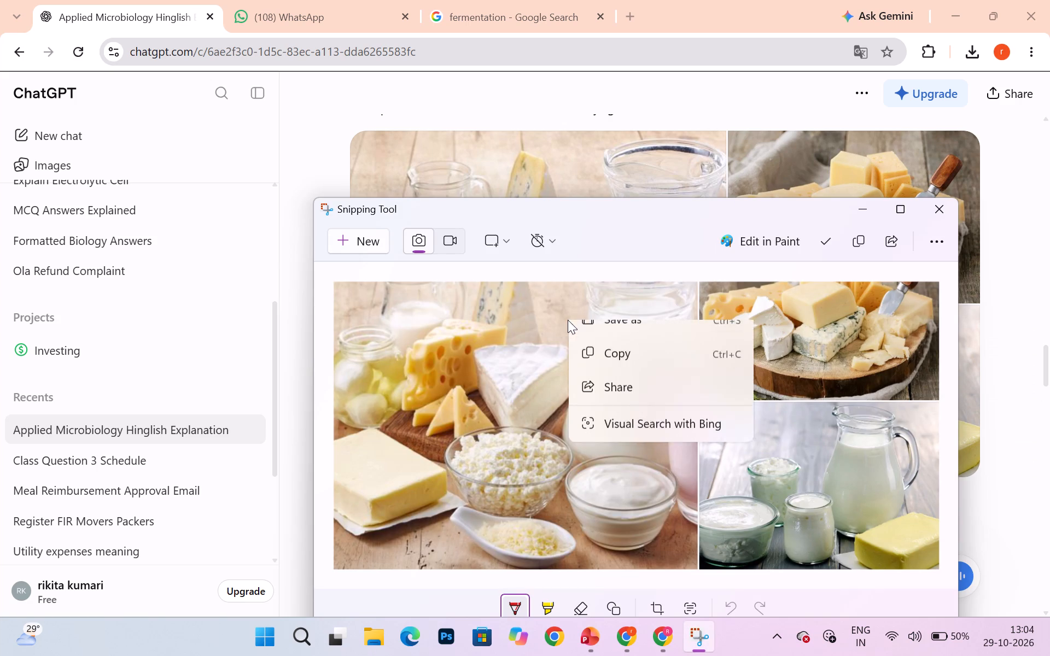
left_click(599, 371)
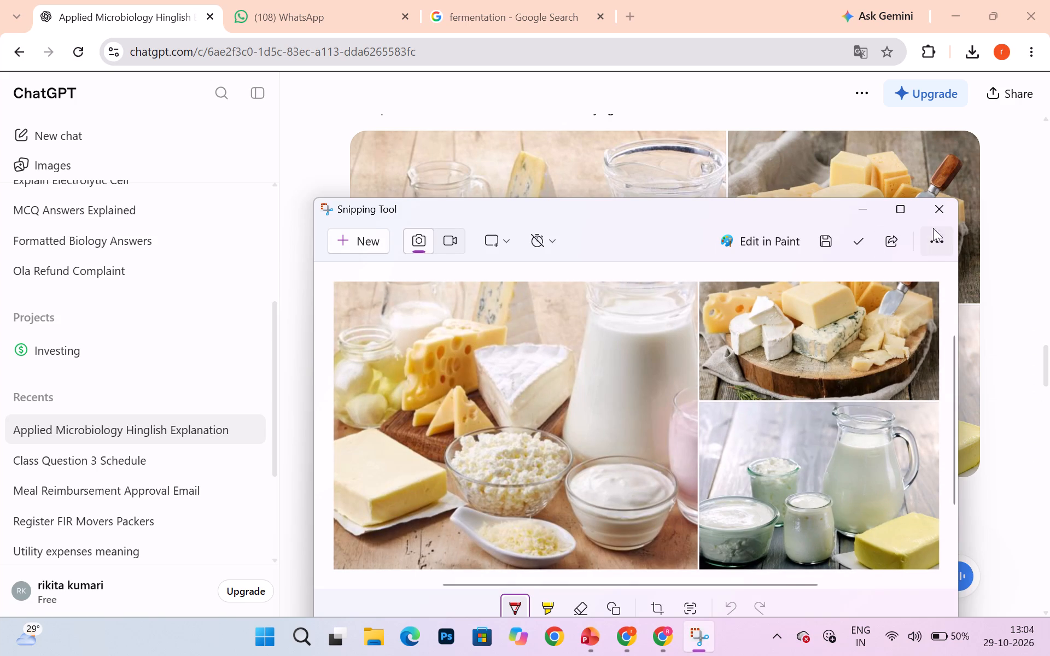
left_click(942, 208)
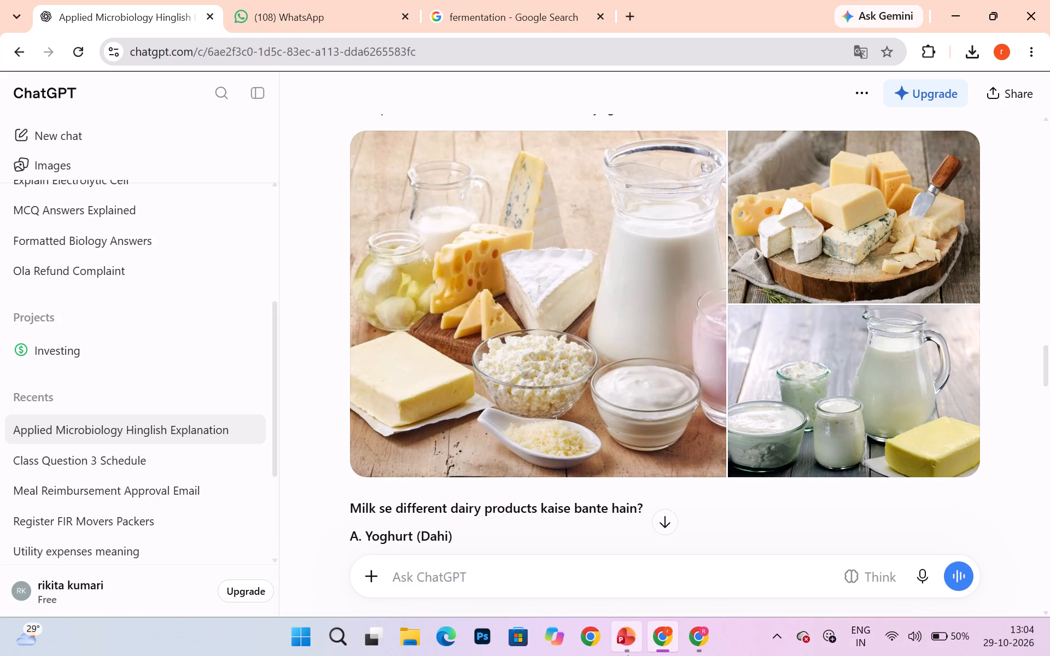
Switch to PowerPoint and look through slides 7 to 10, from Types of Fermentation to the yoghurt text.
left_click(628, 655)
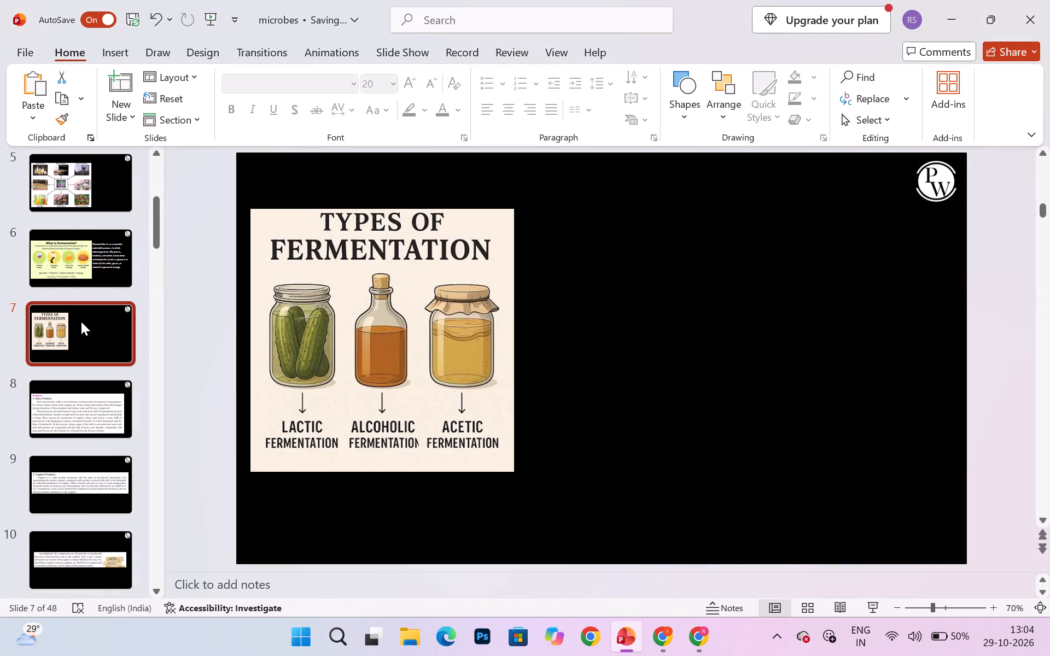
left_click(81, 321)
left_click(74, 395)
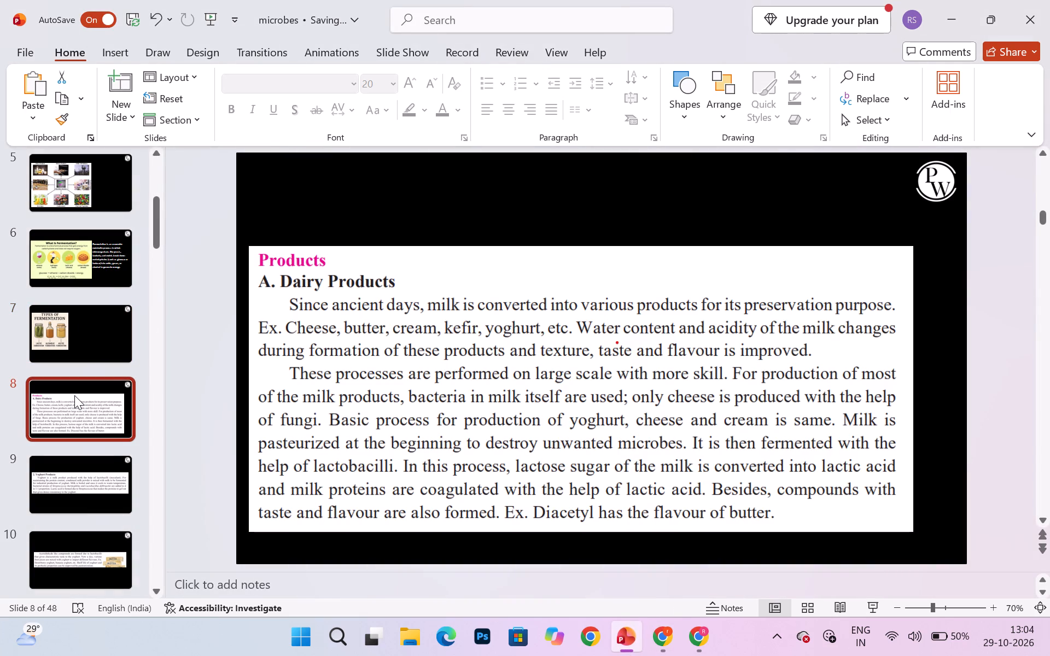
left_click(95, 469)
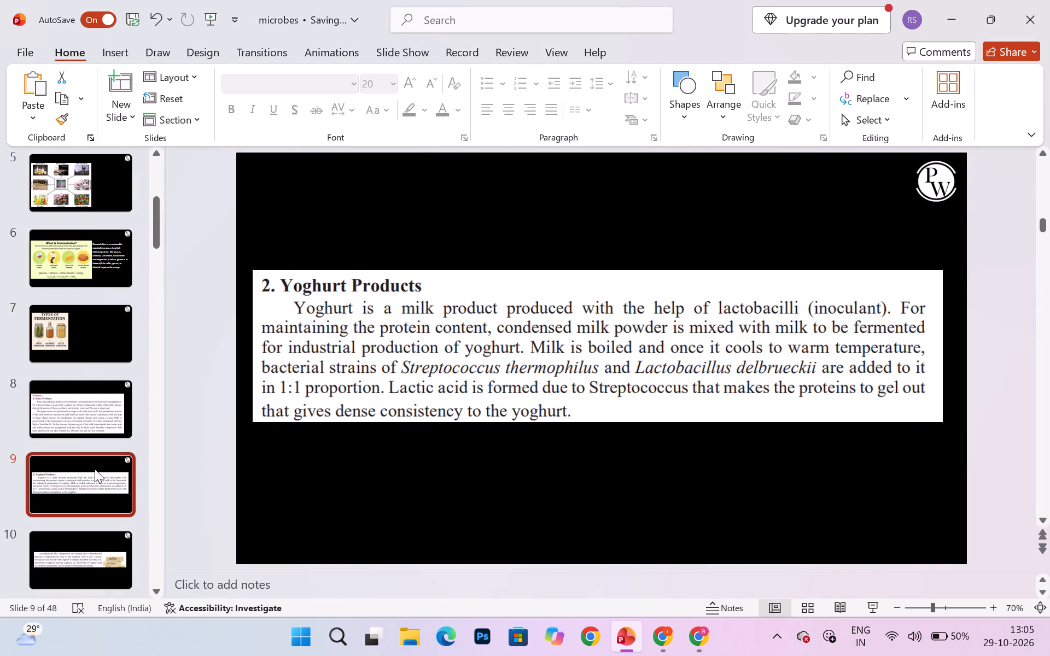
left_click(87, 554)
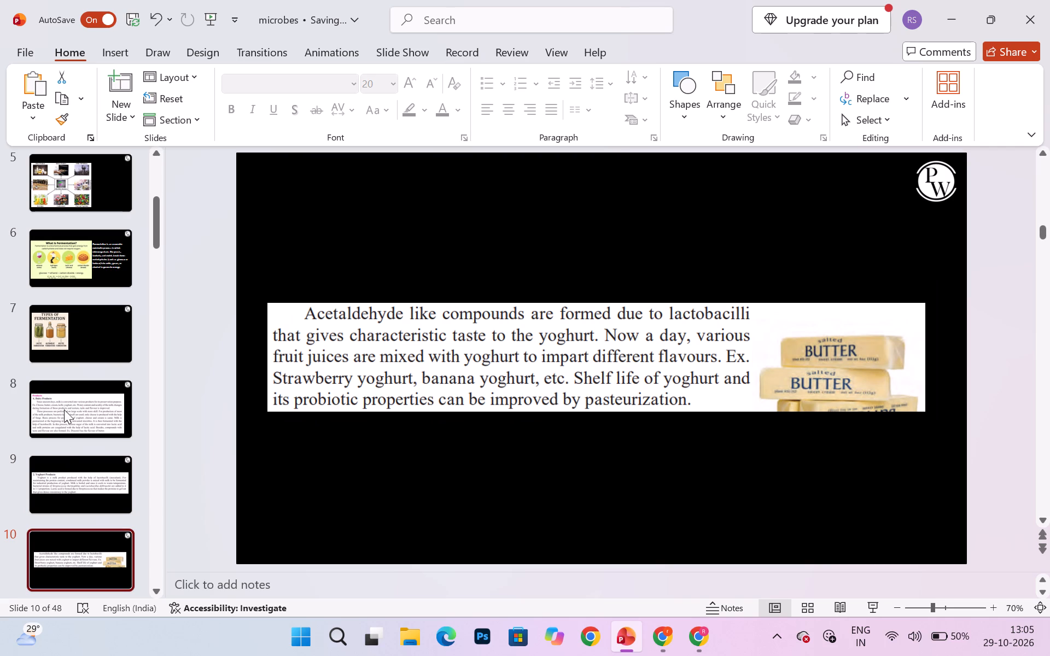
Add a new slide with the "Title slide 1" layout directly after the Dairy Products slide.
left_click(68, 384)
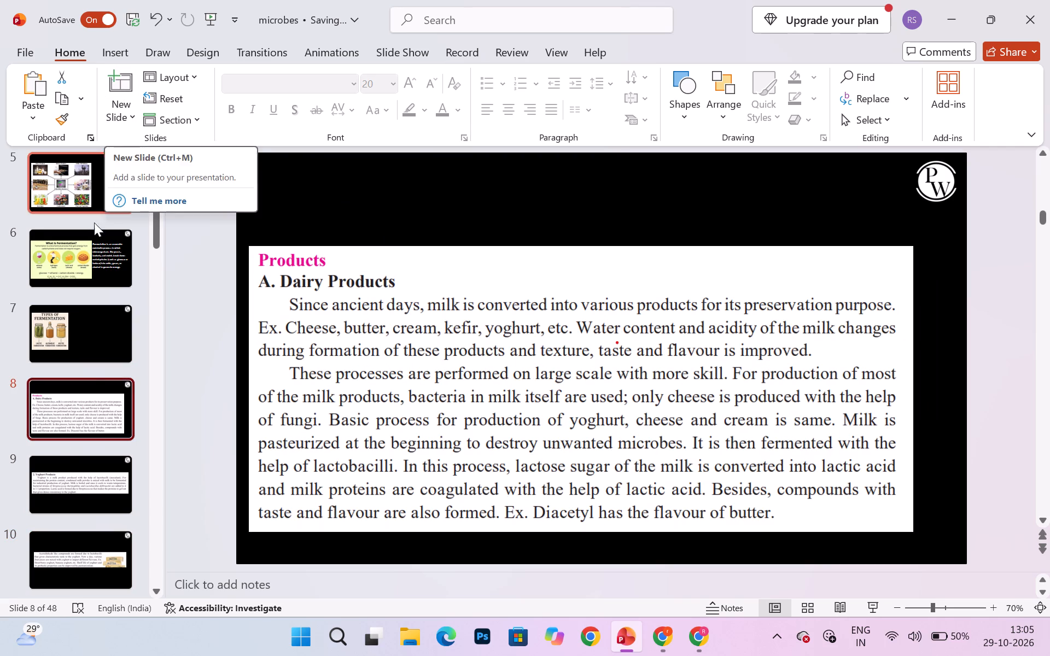
left_click(366, 297)
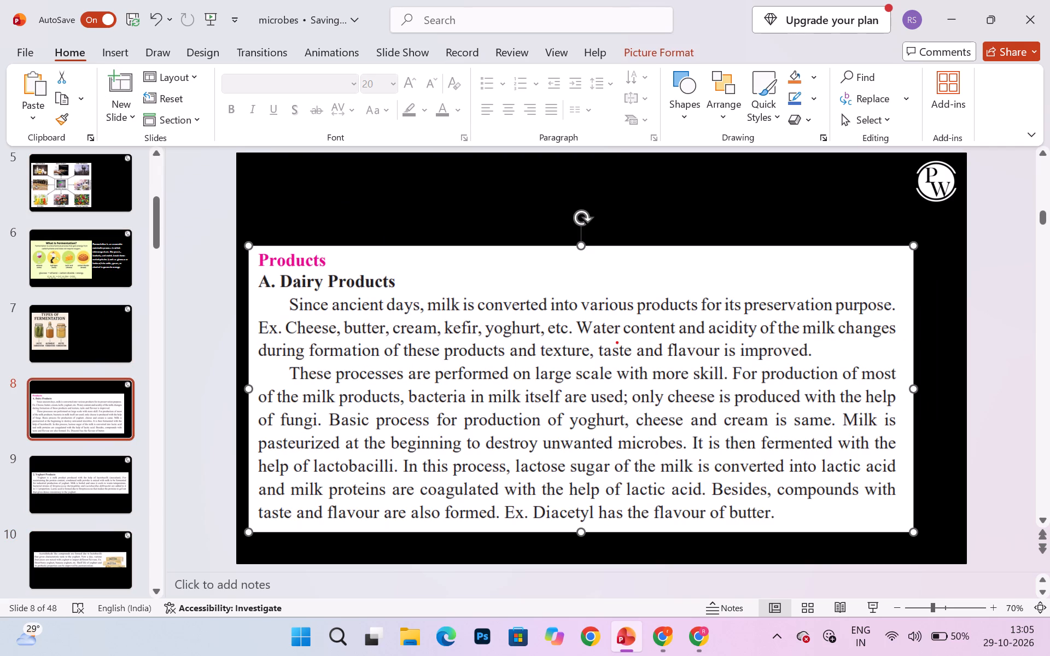
left_click(430, 199)
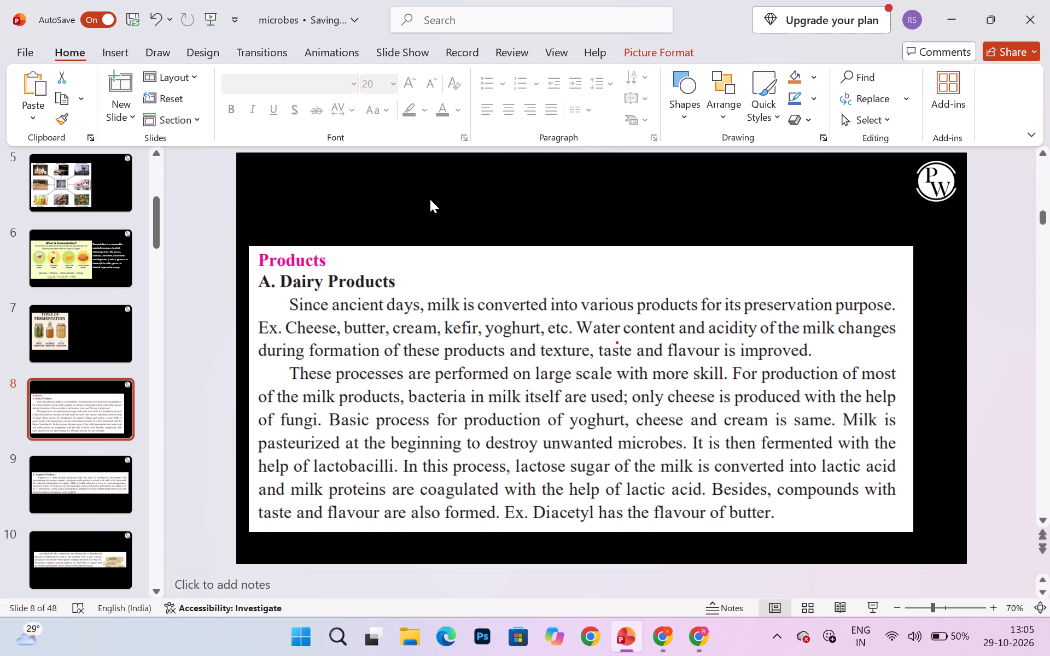
left_click(170, 379)
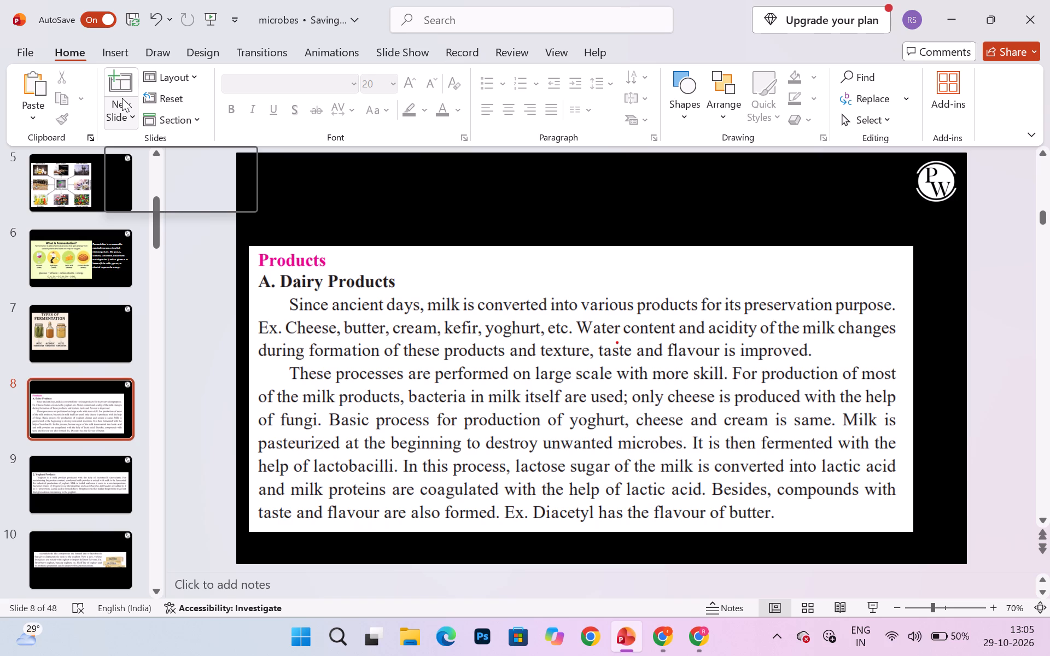
left_click(122, 98)
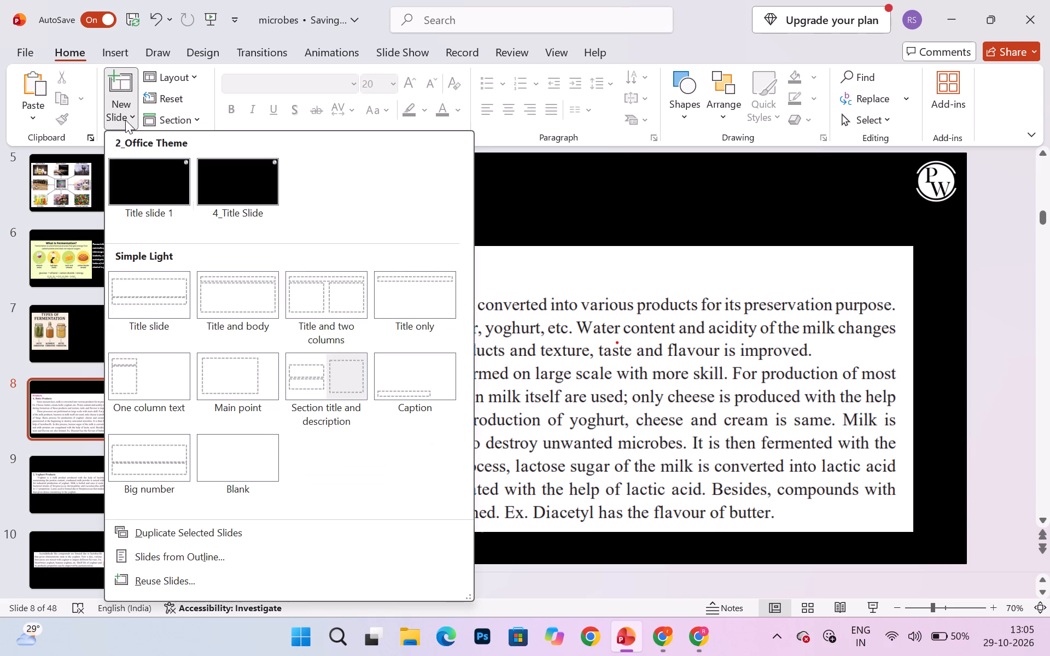
left_click(142, 174)
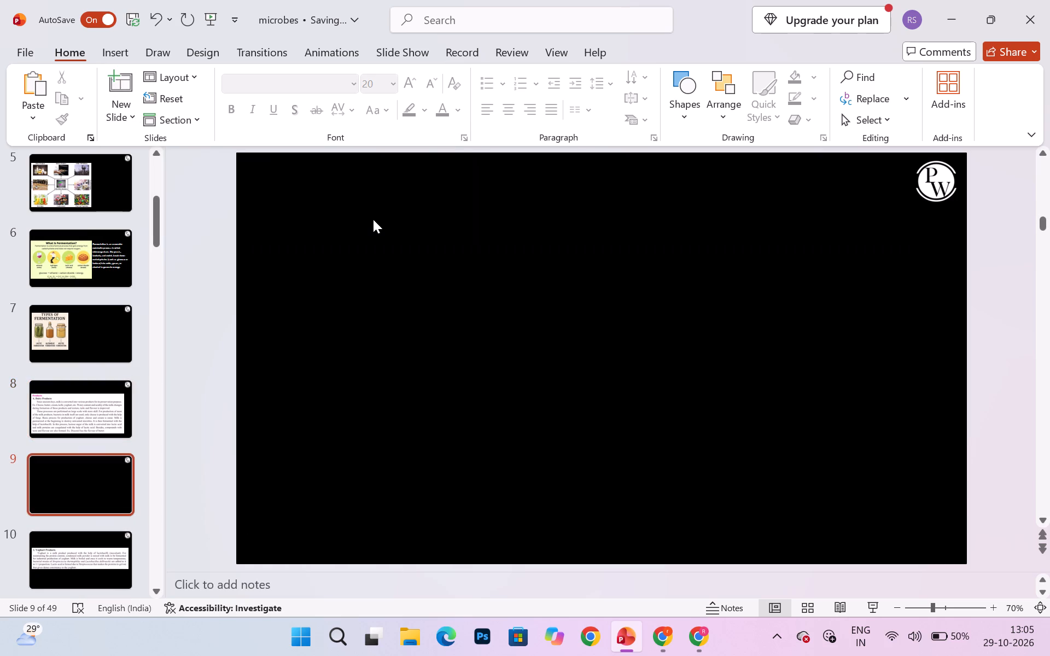
Paste the captured dairy products picture onto the new slide and move it to the slide's left edge.
key("ctrl+v")
left_click_drag(606, 381, 506, 374)
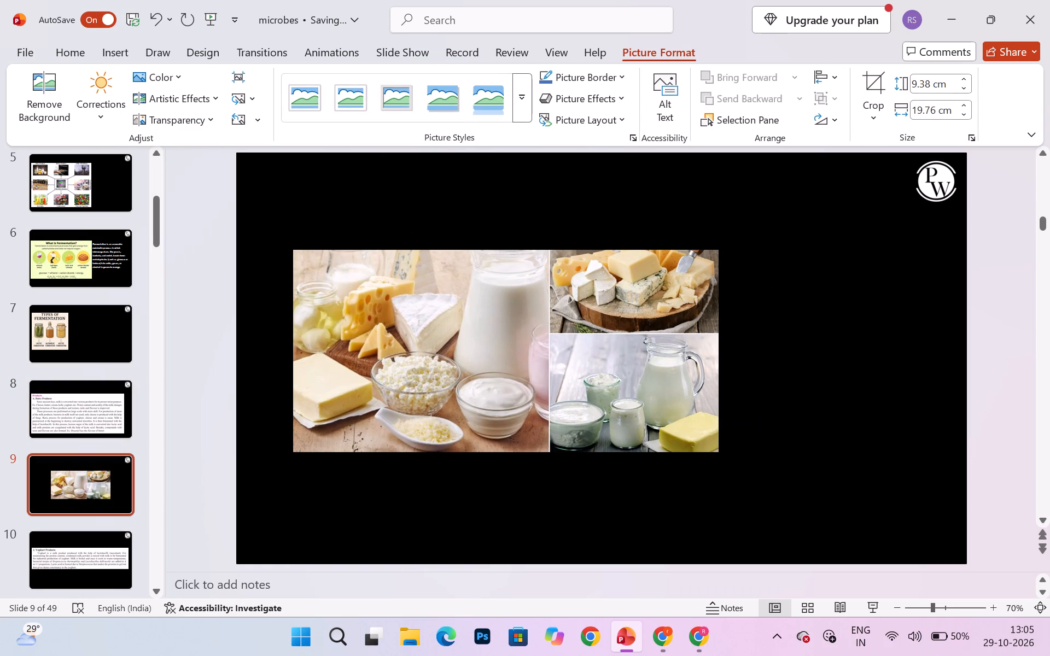
left_click_drag(506, 374, 472, 374)
Check the Dairy Products slide, switch to Chrome, search Google for "kefir?" and read the results about it.
left_click(102, 394)
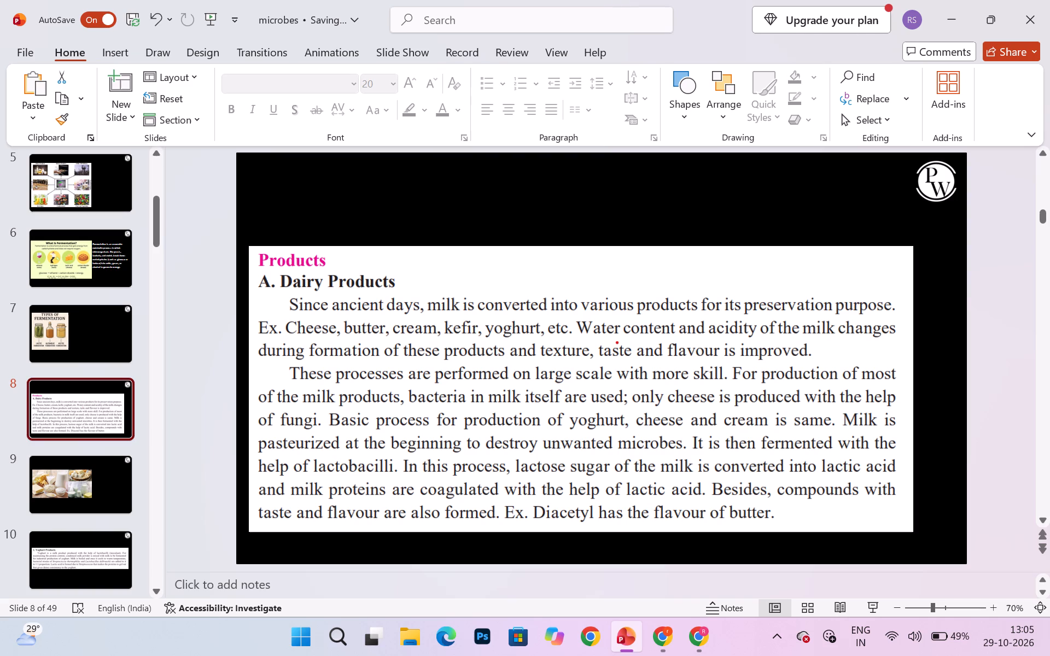
left_click(663, 626)
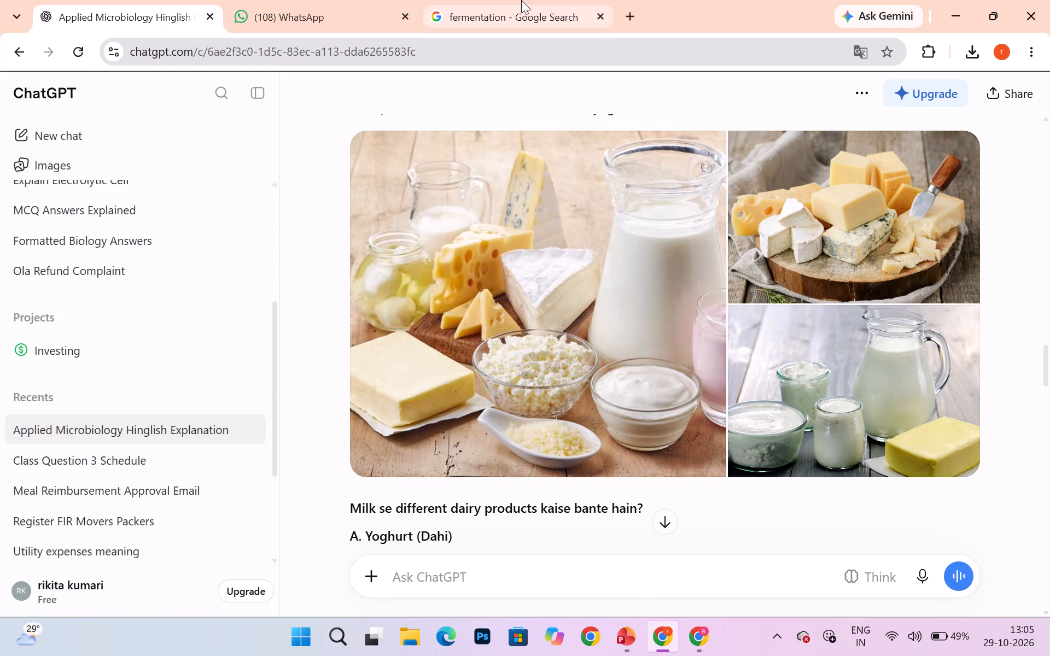
left_click(521, 0)
scroll(243, 203, "up", 4)
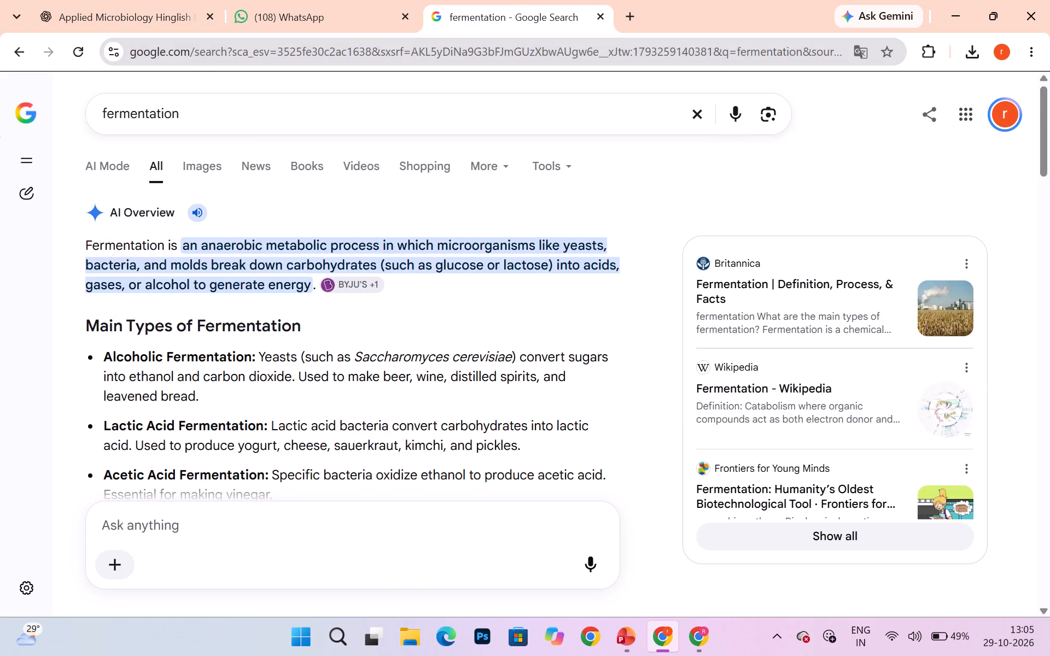
triple_click(241, 119)
left_click(241, 119)
key("BackSpace")
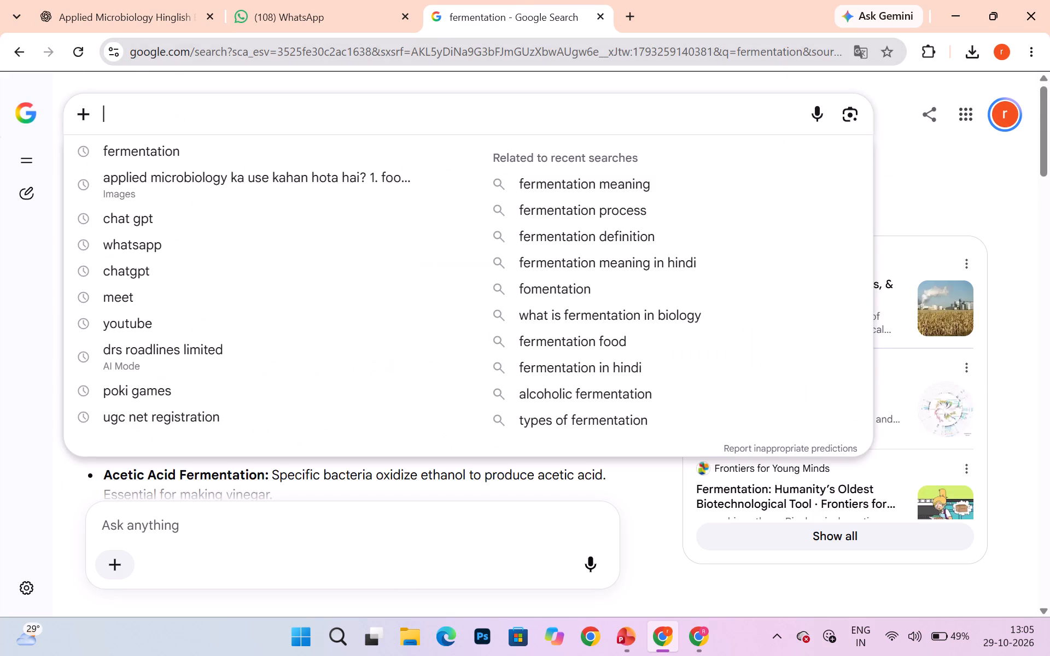
type("kefir?")
key("Return")
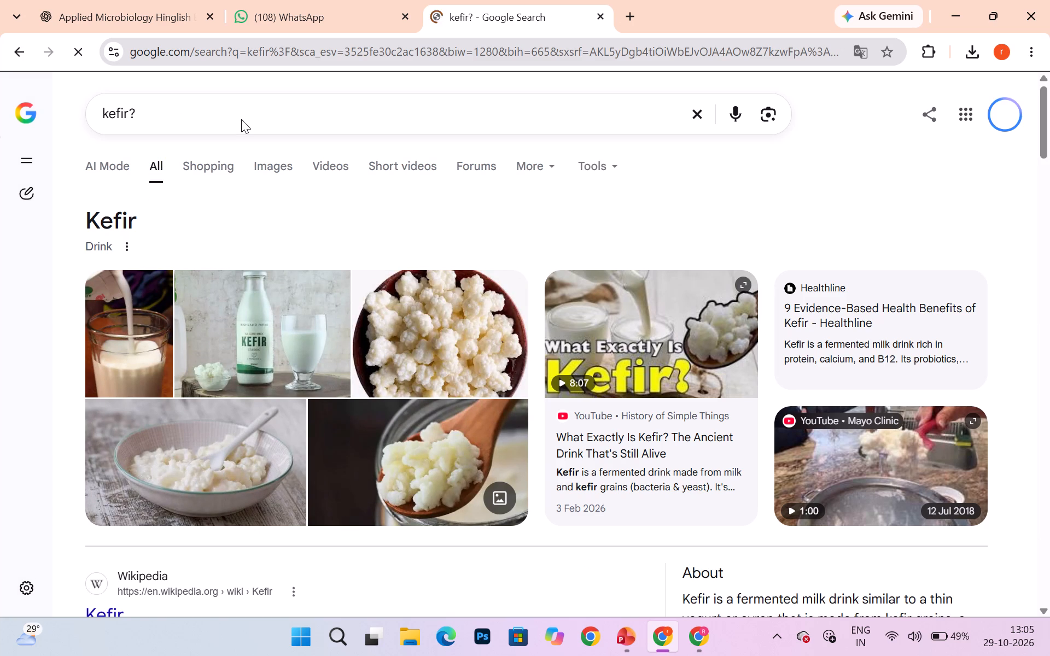
scroll(164, 317, "down", 2)
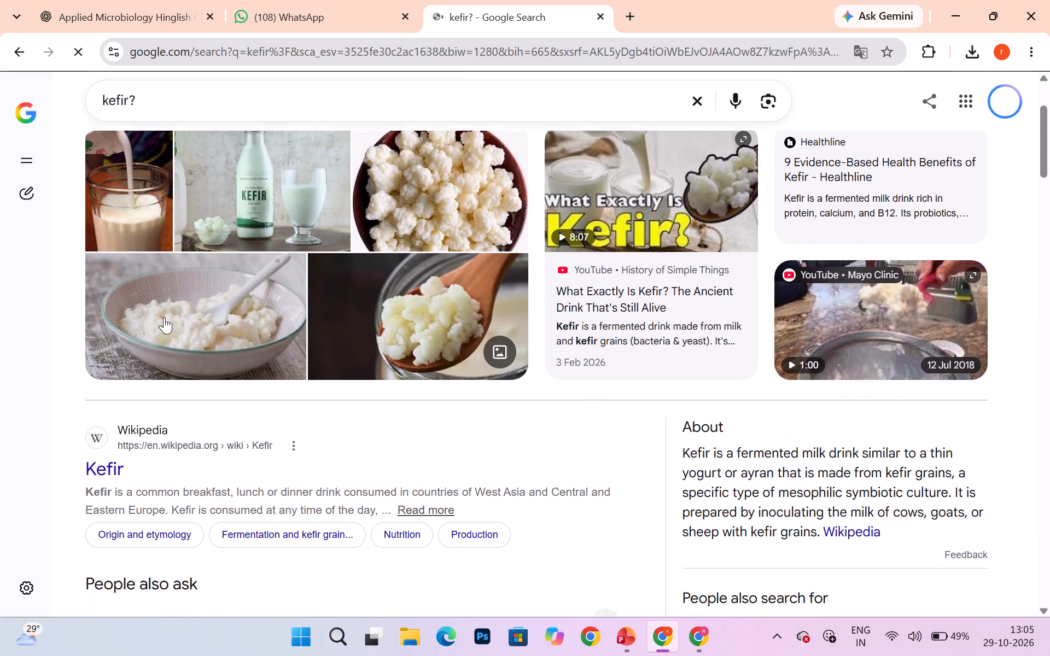
scroll(164, 317, "down", 1)
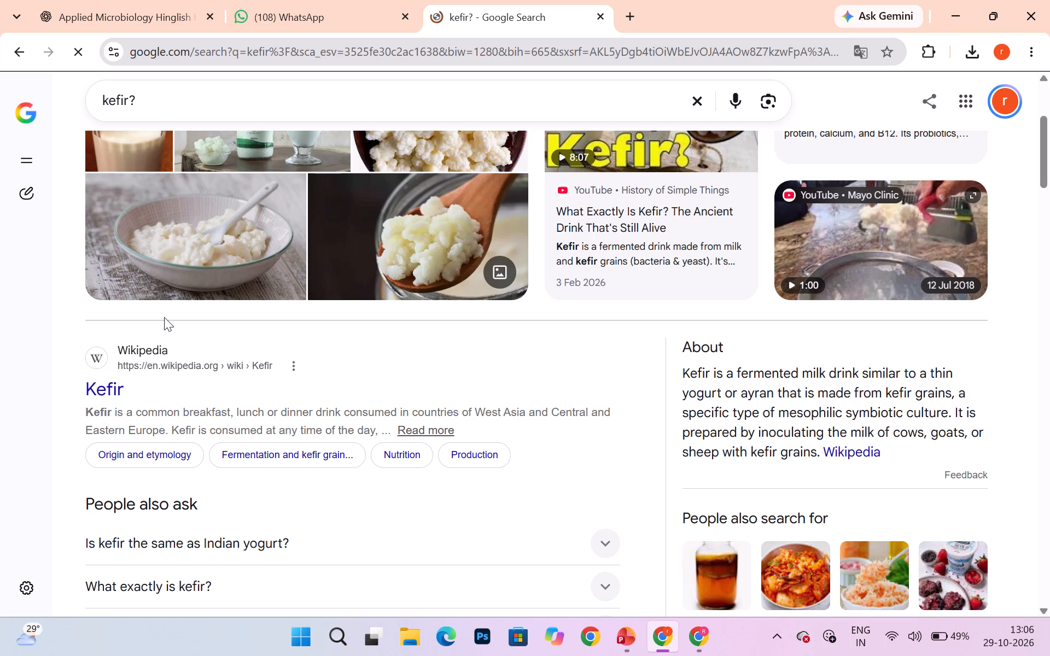
Examine the kefir search results and expand the related question "Is kefir the same as Indian yogurt?" to read its answer.
scroll(164, 317, "down", 1)
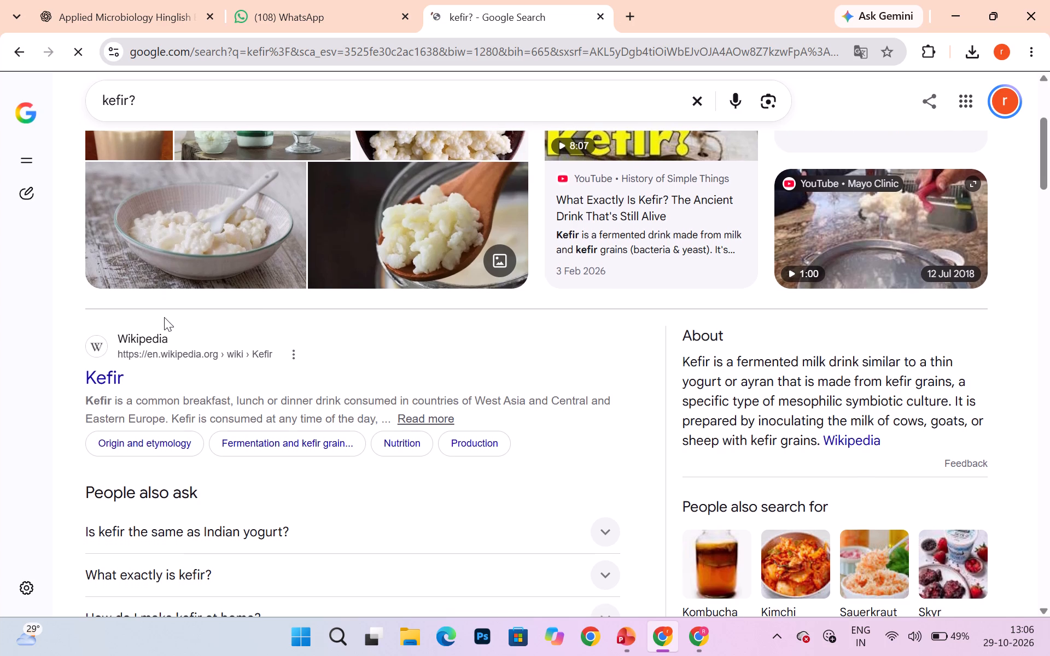
scroll(164, 317, "down", 2)
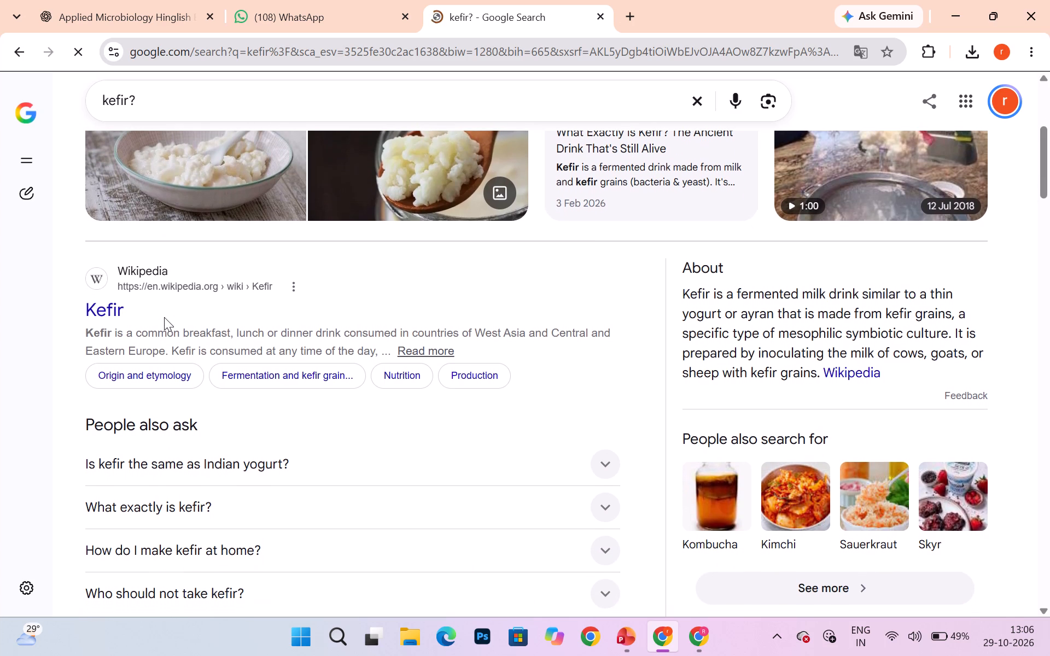
left_click(172, 461)
scroll(172, 461, "down", 1)
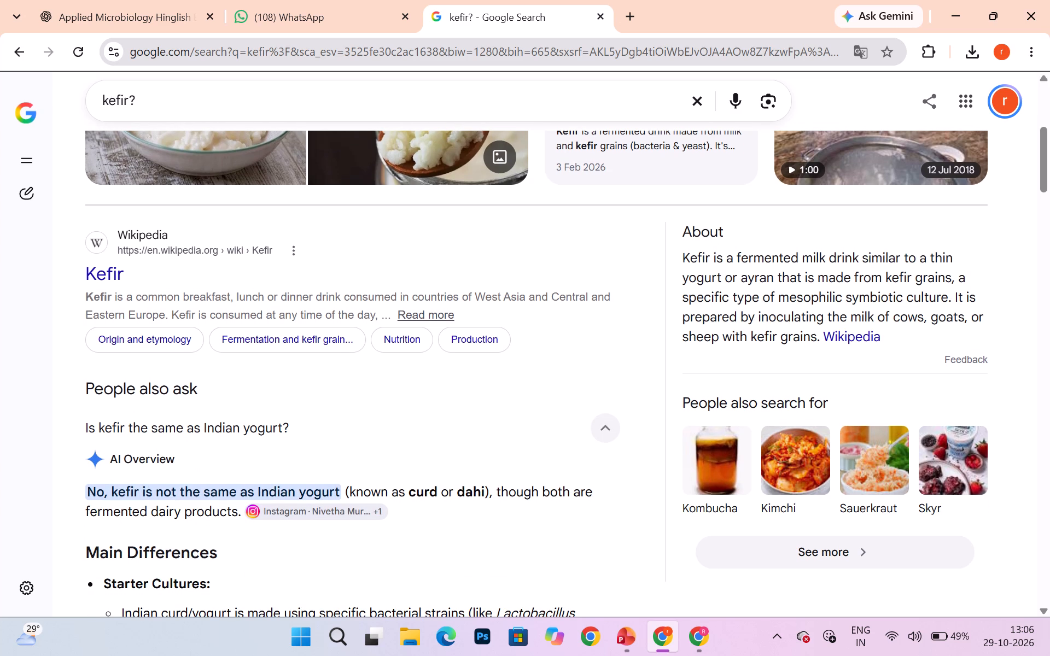
scroll(172, 461, "down", 1)
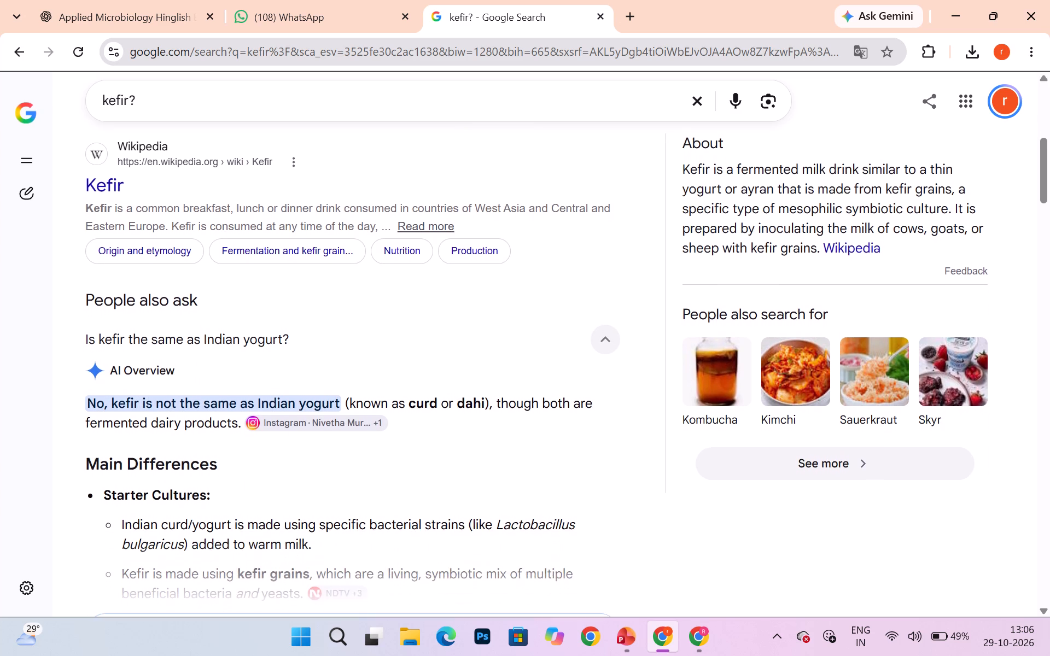
scroll(172, 461, "down", 1)
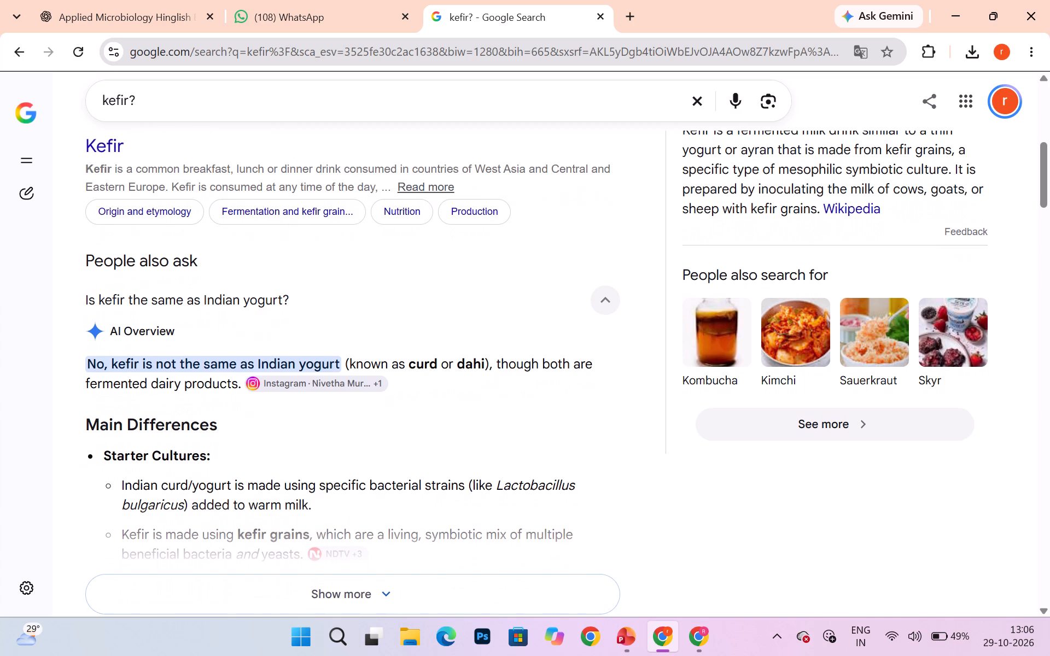
Refine the Google search to "kefir? in hindi" and read the explanation of kefir.
scroll(172, 461, "up", 5)
left_click(183, 106)
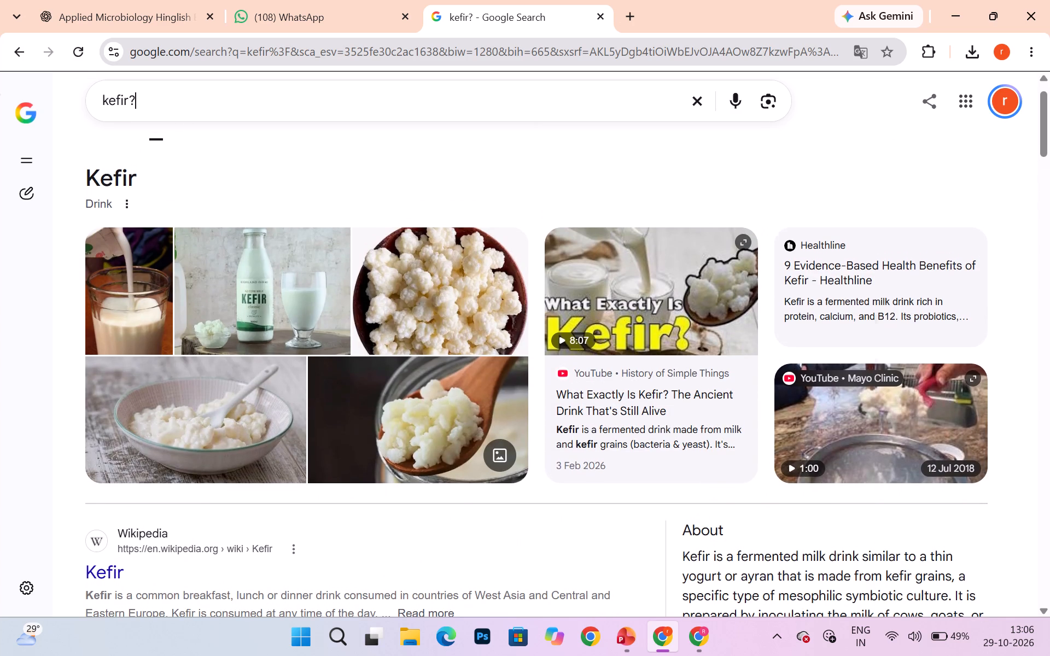
key("space")
type("in hindi")
key("Return")
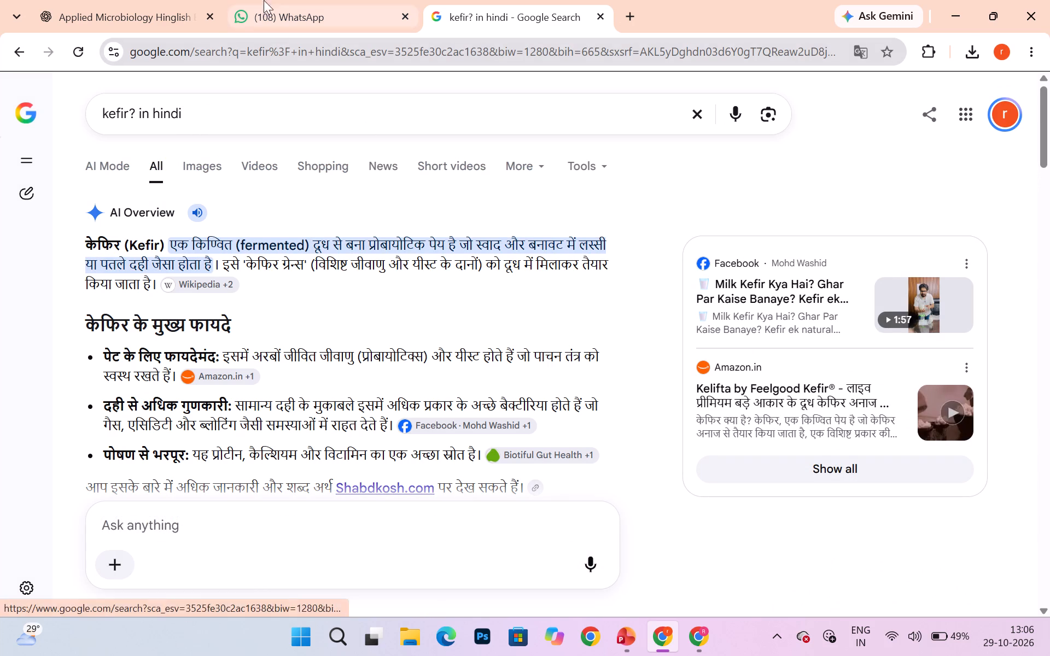
Switch to PowerPoint and review the dairy picture slide and the Yoghurt Products slide, ending on the Dairy Products text slide.
left_click(629, 628)
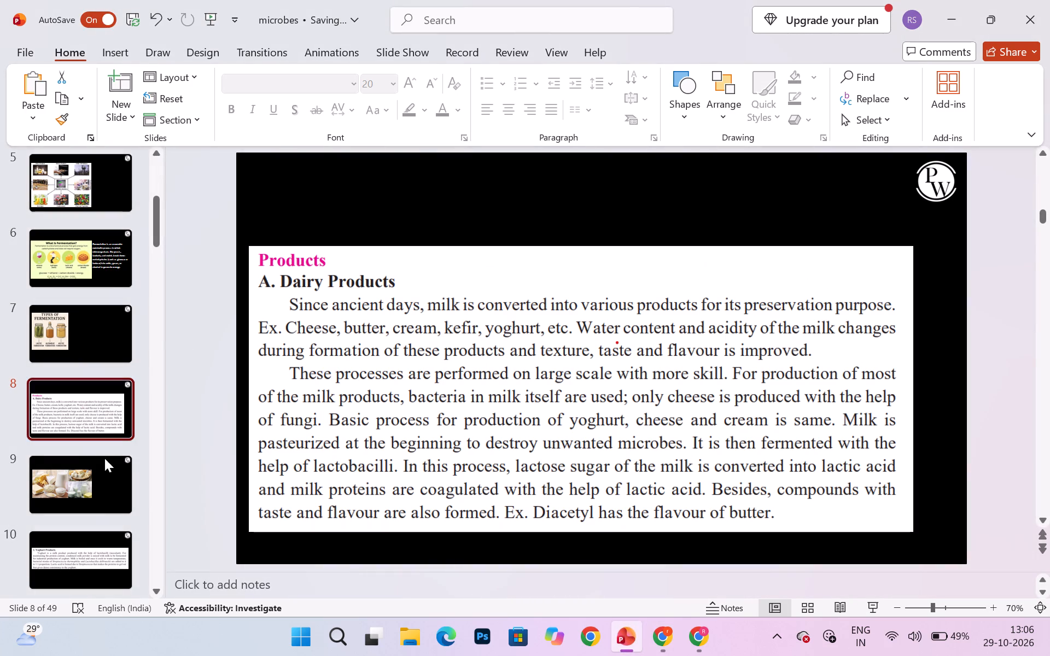
left_click(95, 475)
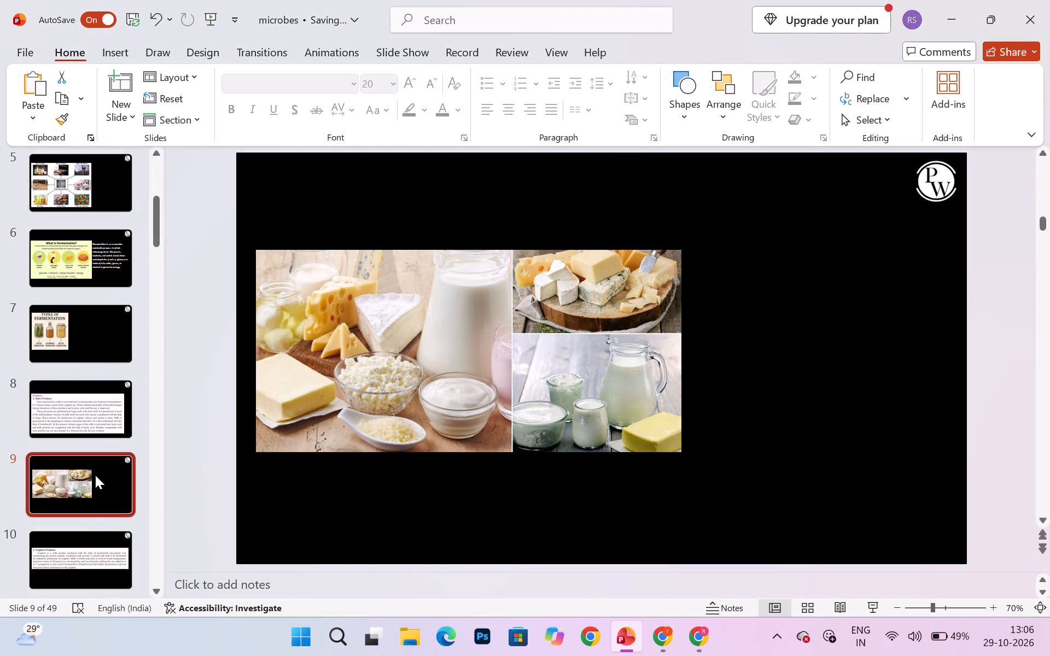
left_click(84, 539)
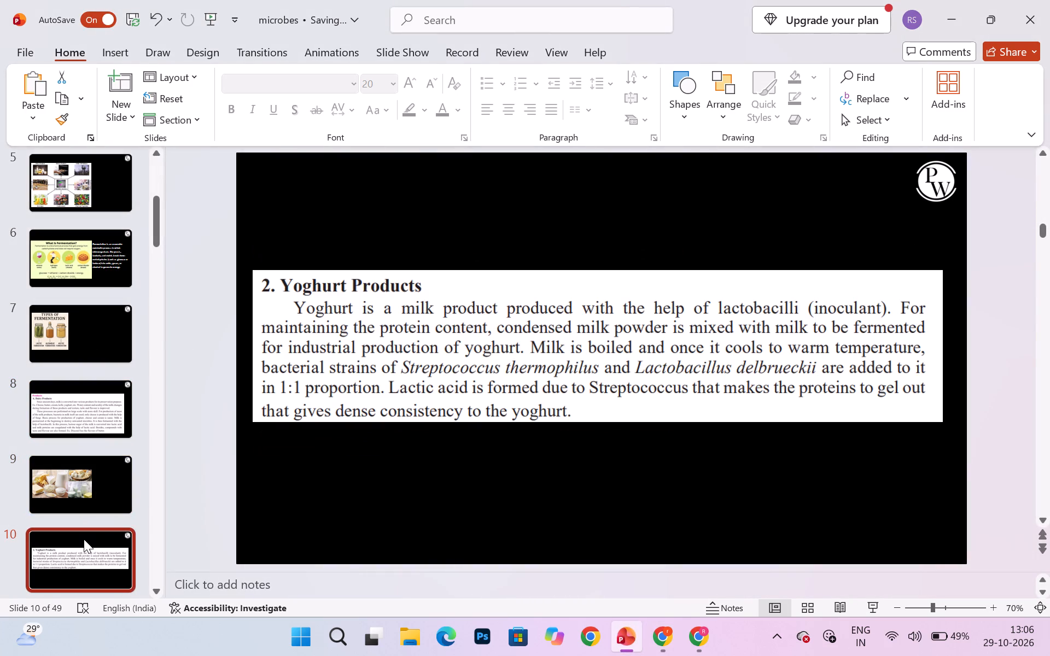
left_click(60, 427)
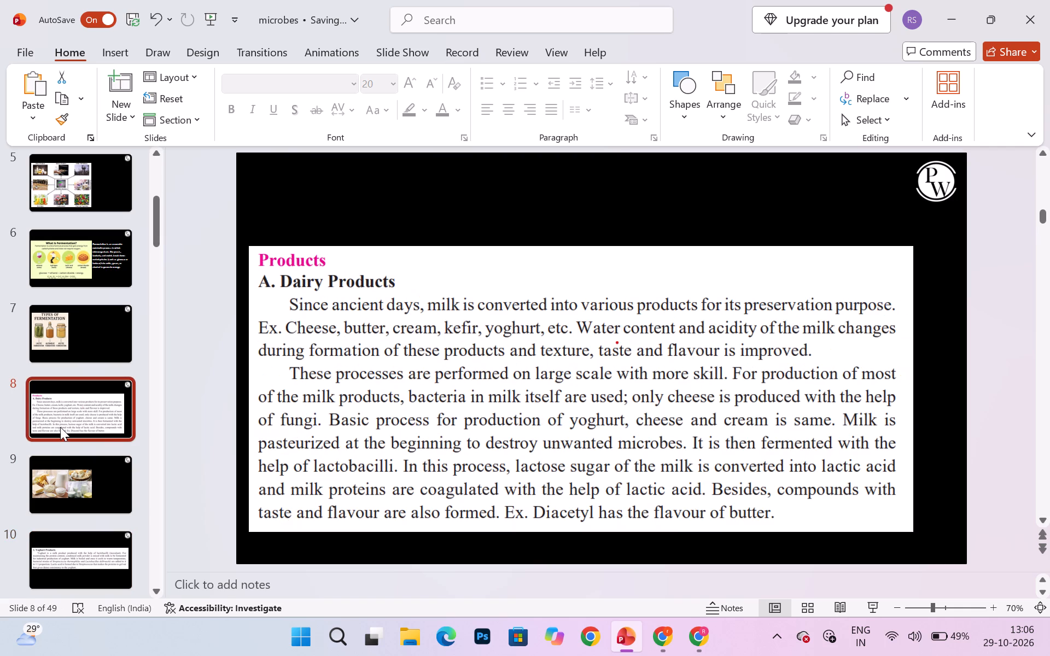
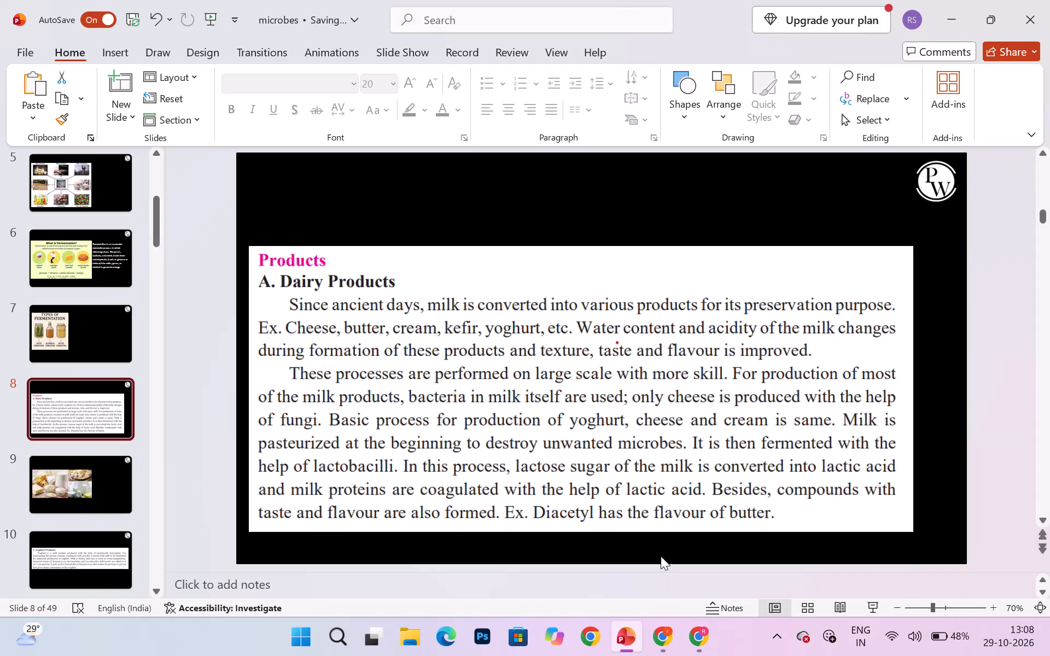
Check the dairy section in the 10 state book PDF in Chrome, return to PowerPoint and open the Yoghurt Products slide.
left_click(656, 632)
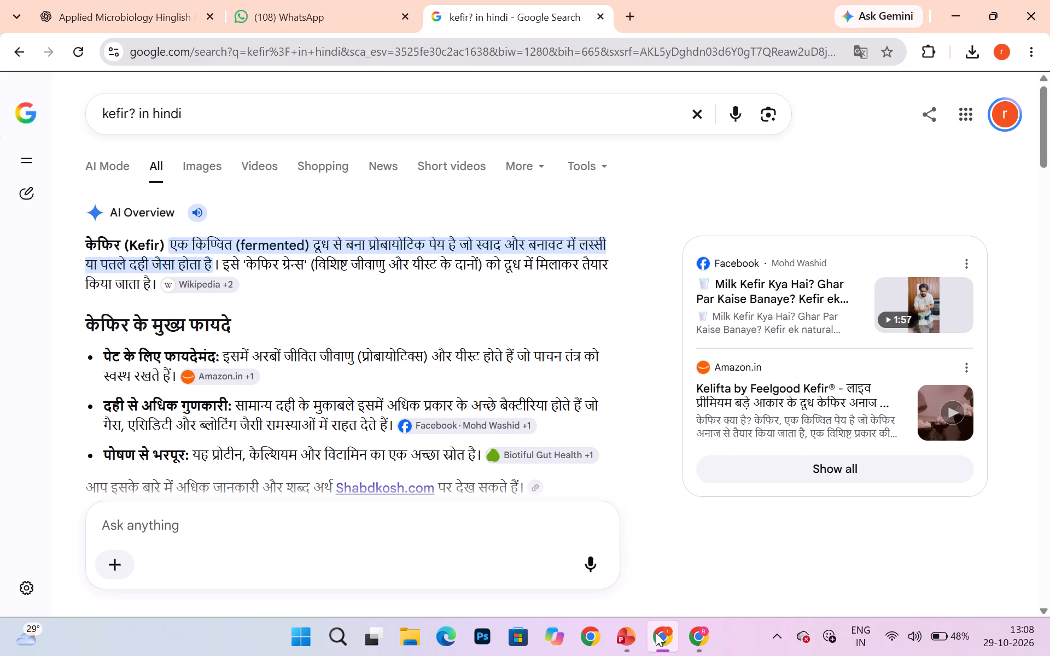
left_click(696, 632)
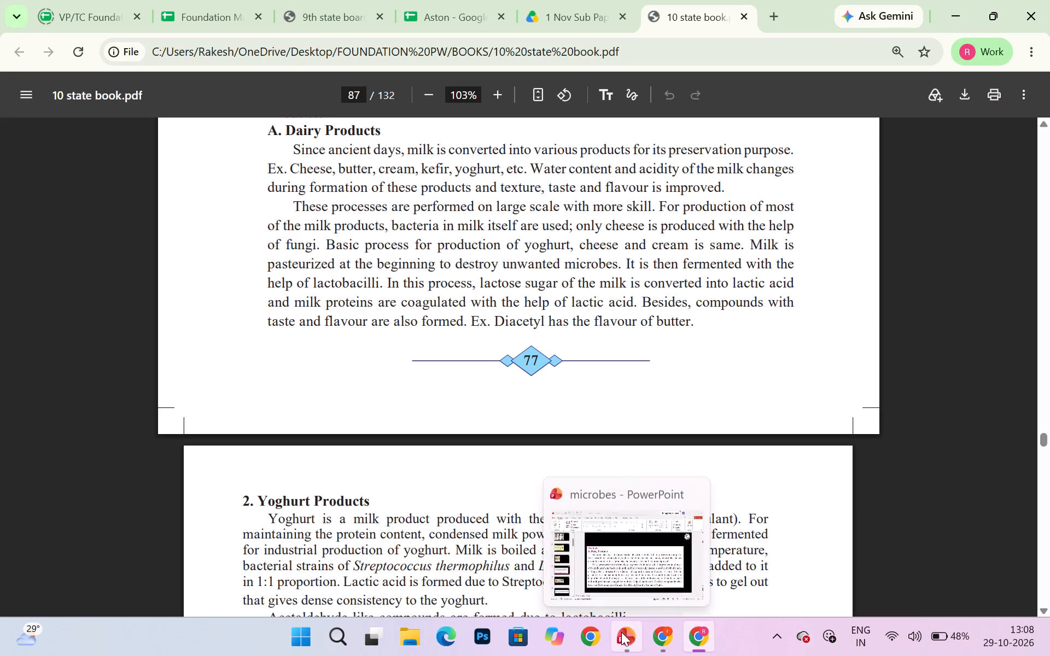
left_click(621, 632)
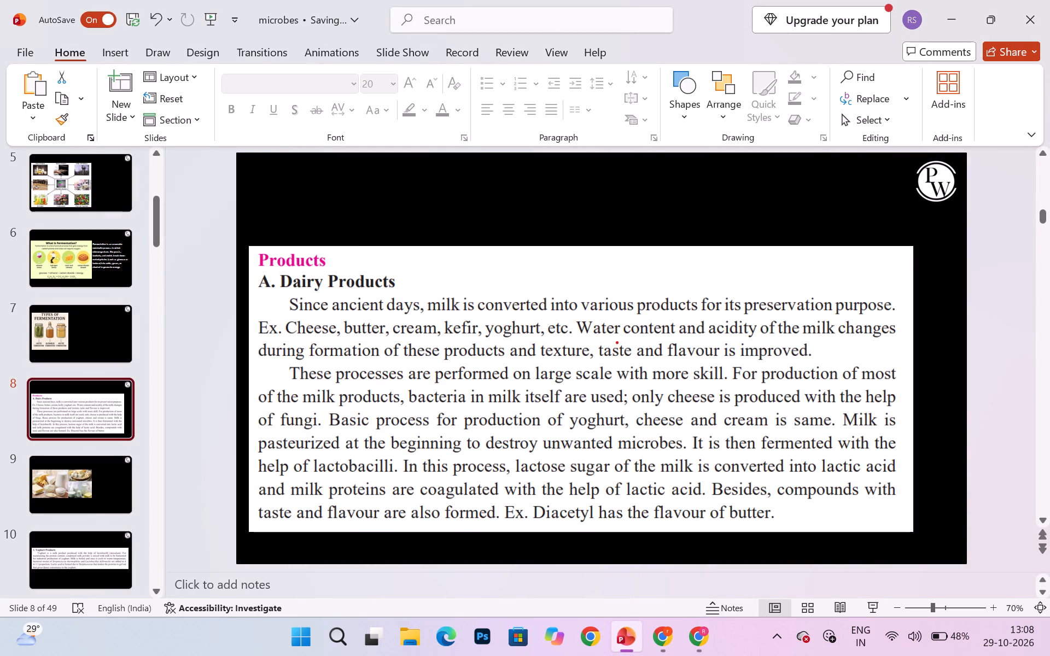
left_click(78, 561)
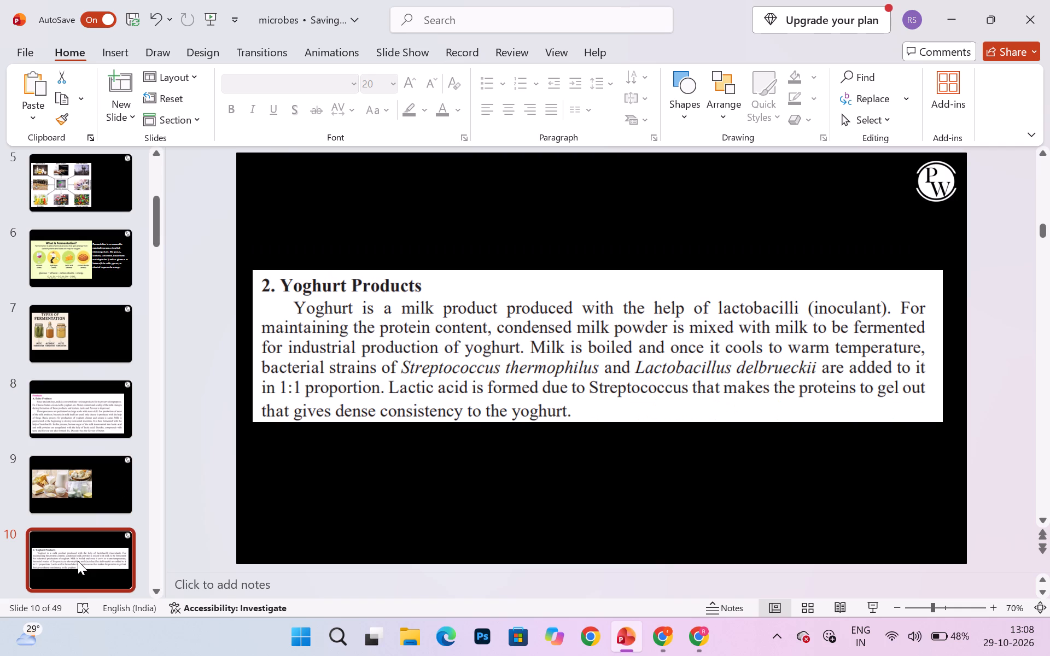
Switch to Chrome and search Google for "inoculant meaning in hindi biology".
left_click(658, 624)
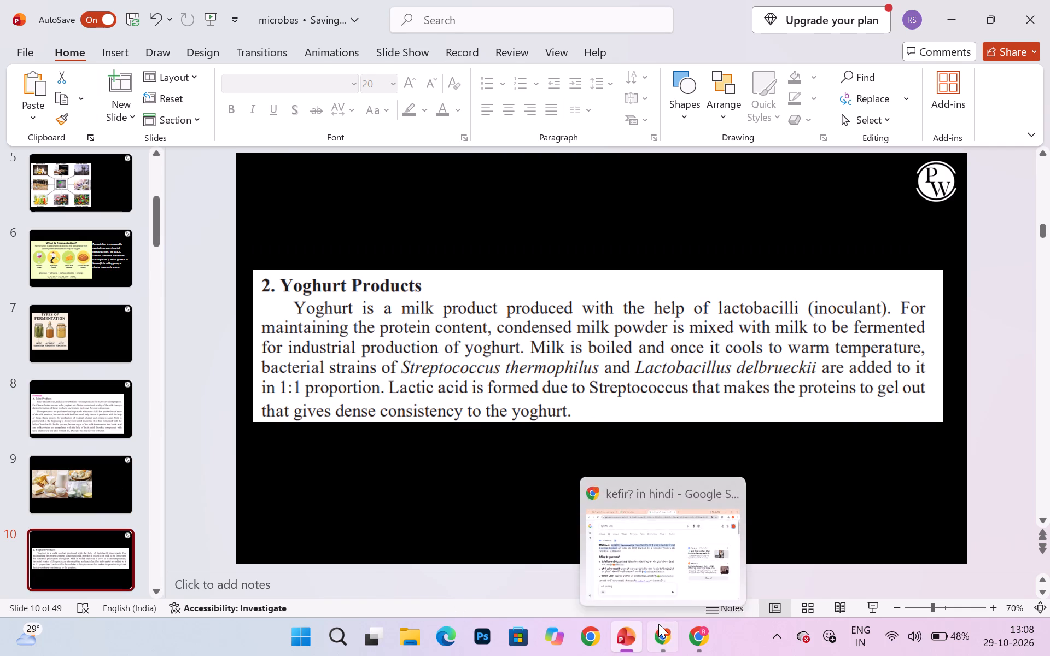
triple_click(262, 101)
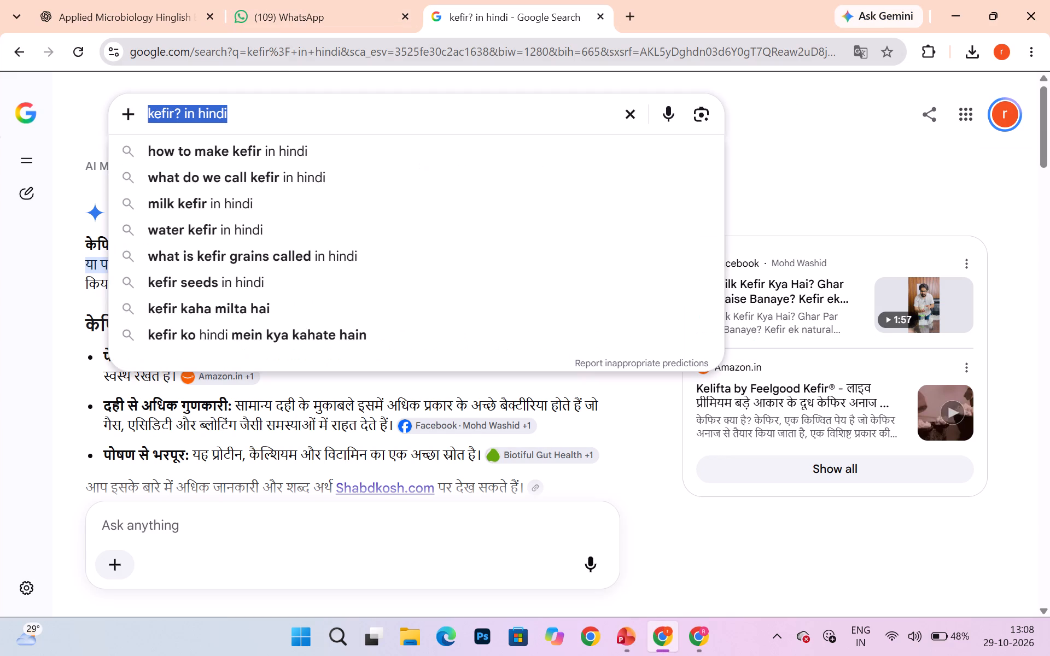
left_click(262, 101)
key("BackSpace")
type("innoculant ? hindo")
key("BackSpace")
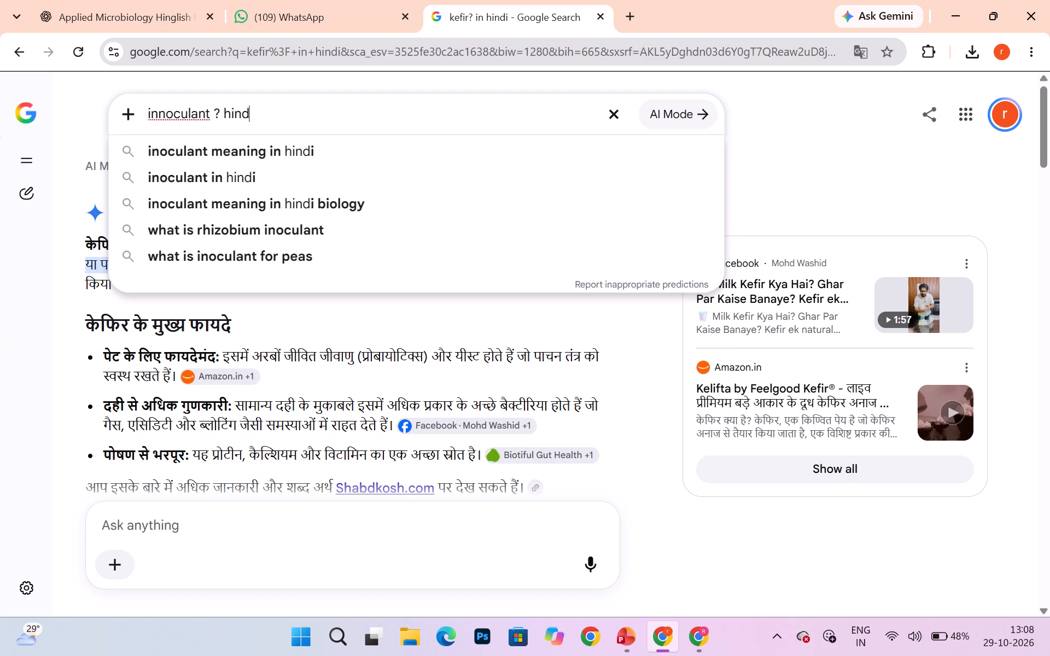
left_click(254, 199)
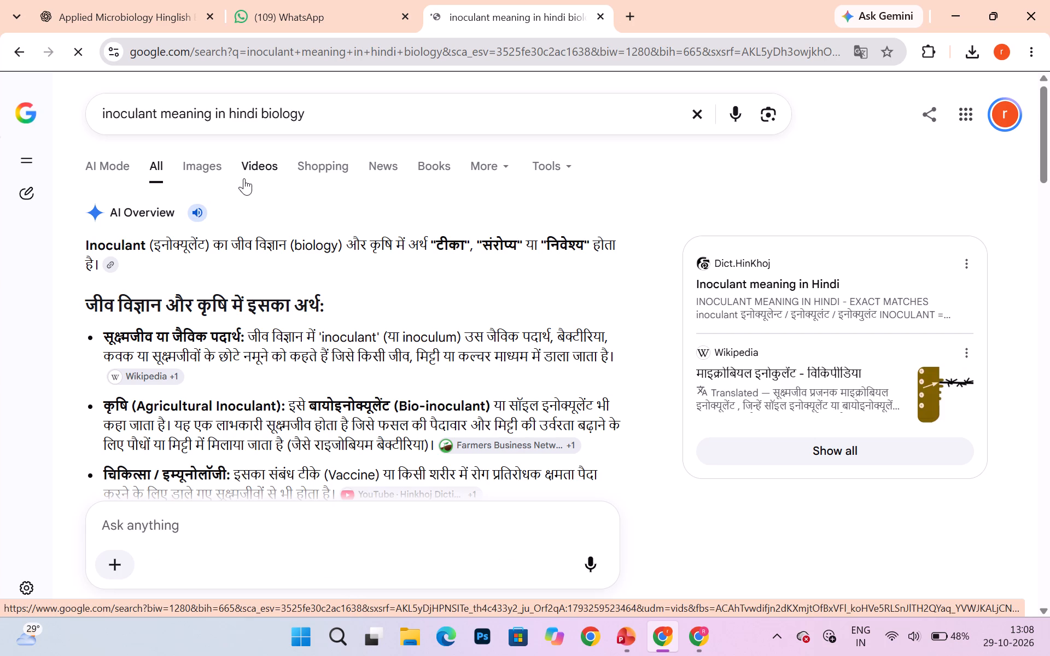
Refine the Google search to "inoculant meaning biology" and read the overview of inoculants.
left_click(258, 115)
key("BackSpace")
key("BackSpace")
key("BackSpace")
key("BackSpace")
key("BackSpace")
key("BackSpace")
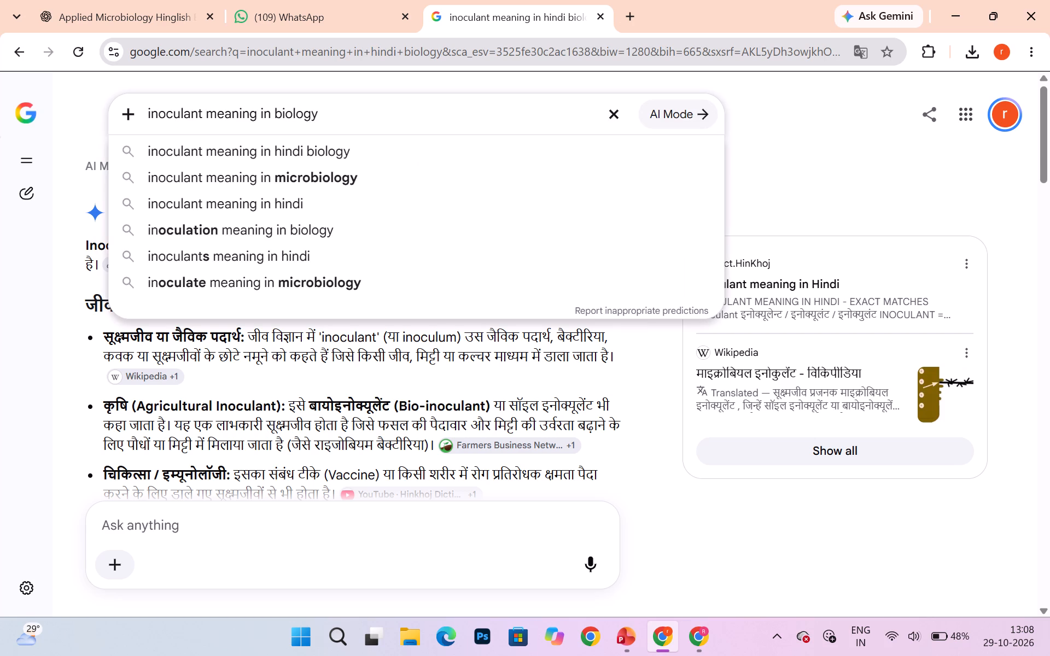
key("BackSpace")
key("BackSpace")
key("BackSpace")
key("Return")
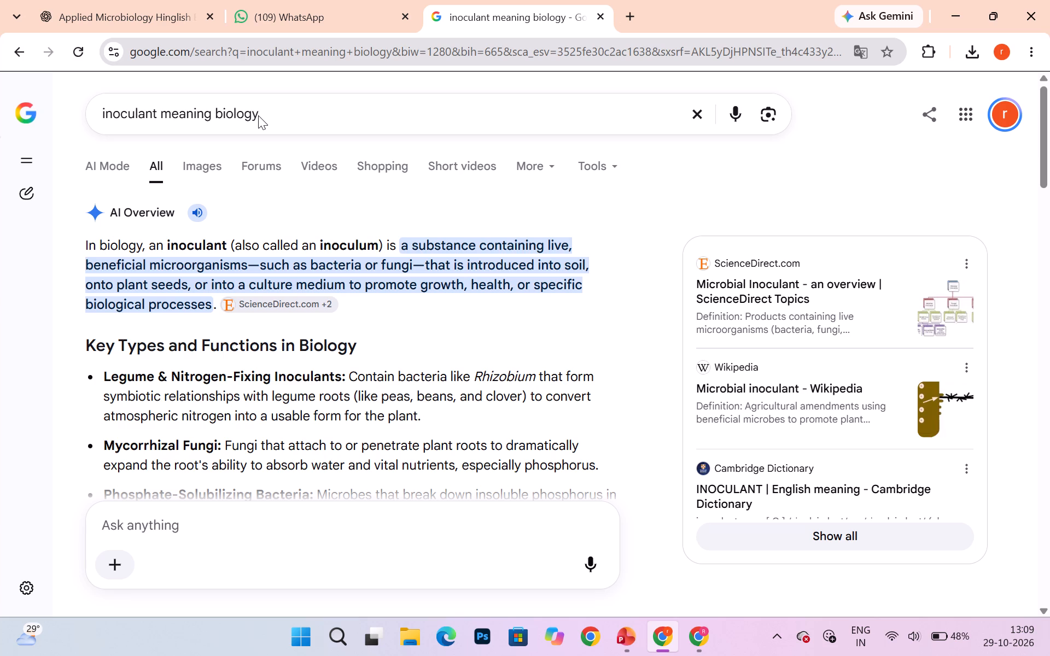
scroll(495, 316, "down", 1)
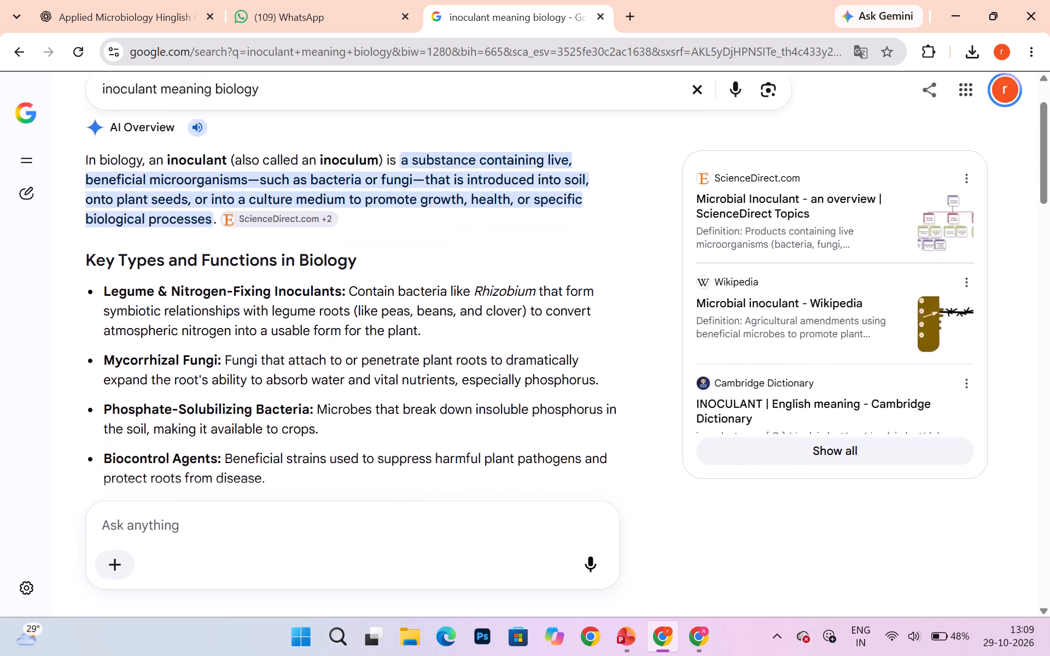
scroll(495, 316, "down", 3)
scroll(495, 316, "up", 6)
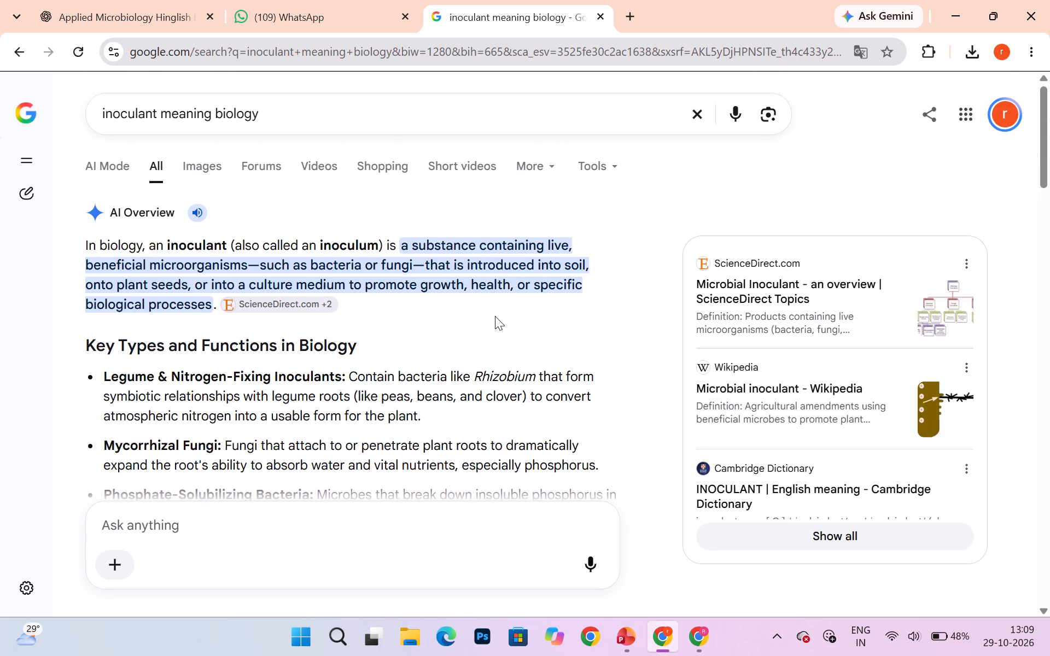
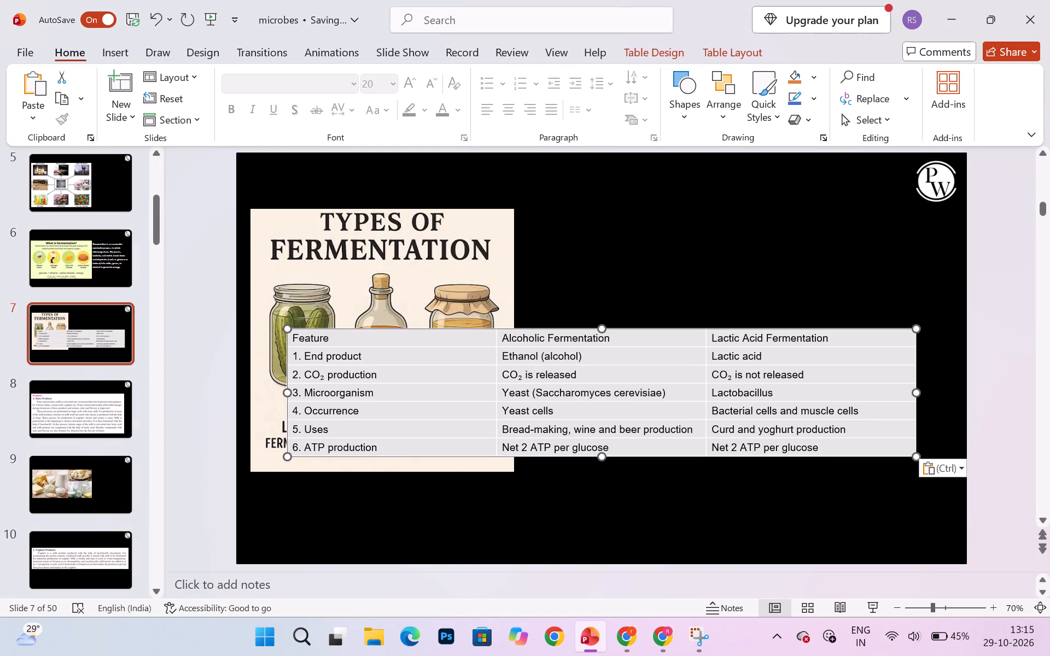
Make the pasted table as tall as the fermentation picture, narrow its Feature and Alcoholic Fermentation columns, and reduce its overall width.
left_click_drag(604, 327, 588, 207)
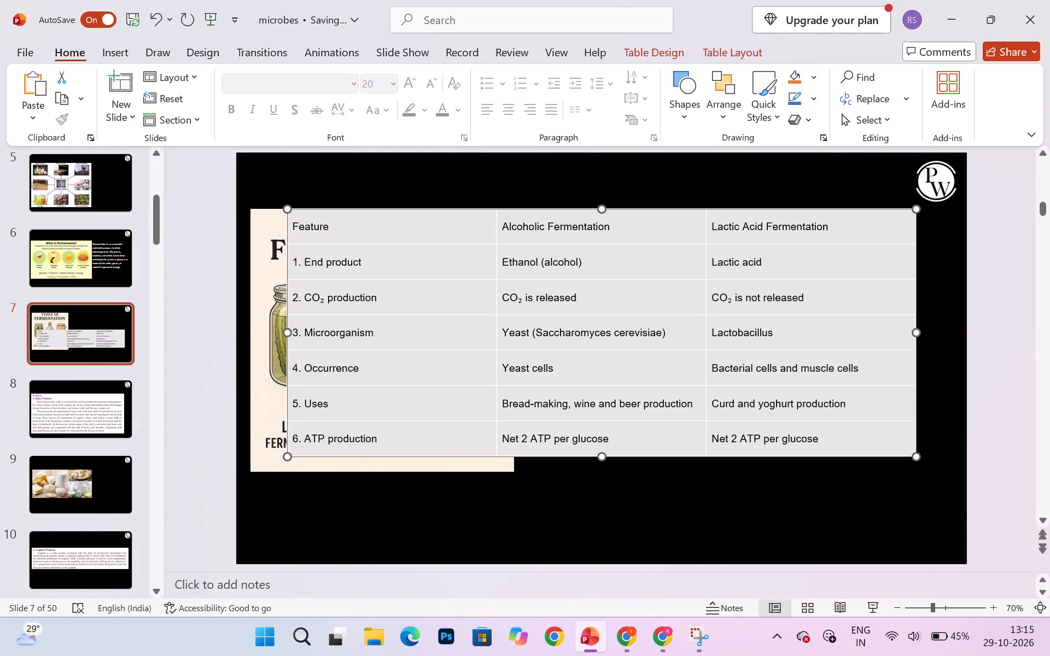
left_click_drag(600, 453, 600, 475)
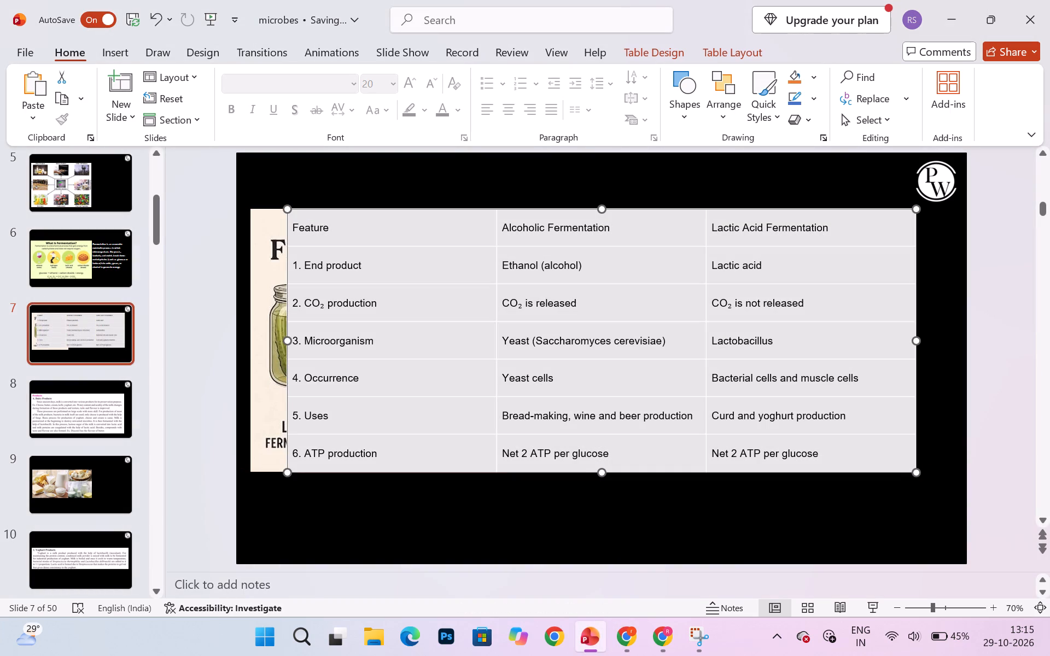
left_click_drag(495, 391, 406, 385)
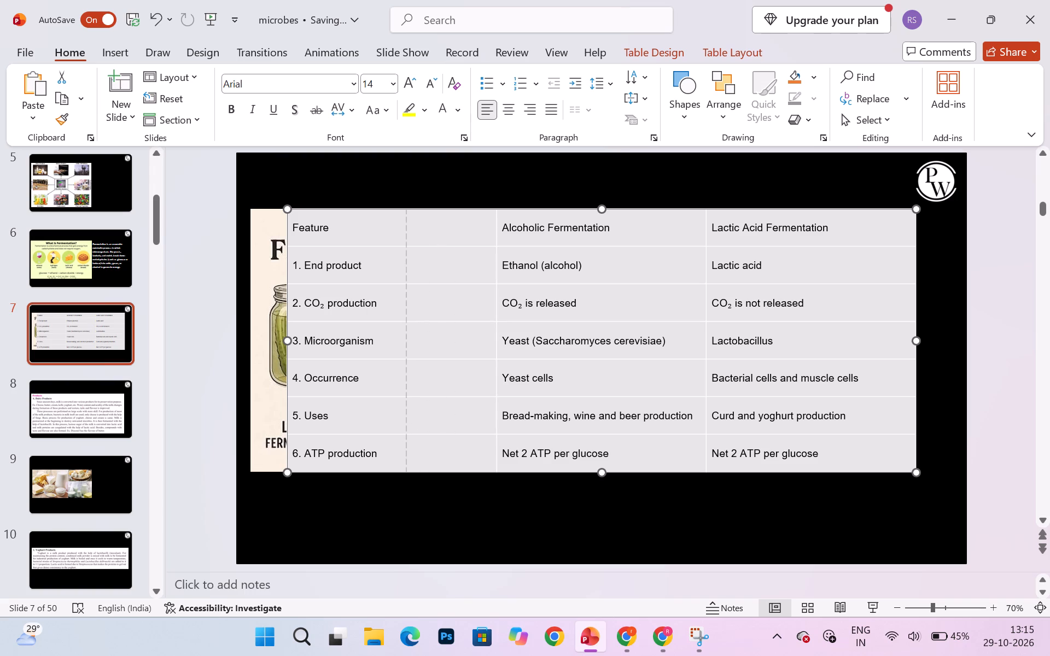
left_click_drag(406, 385, 399, 384)
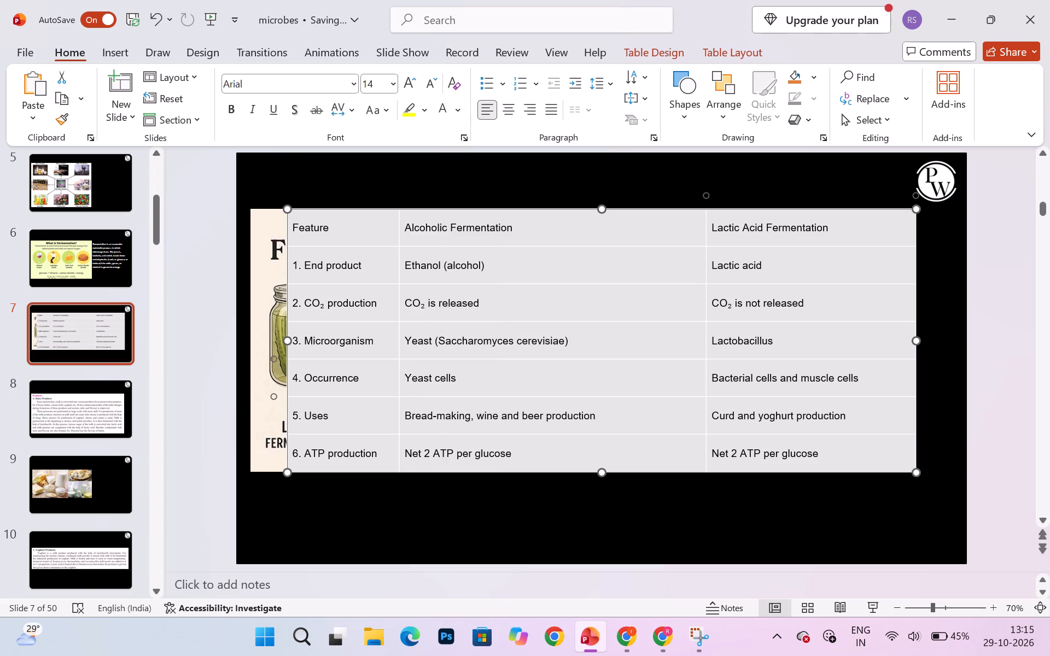
left_click_drag(706, 383, 638, 391)
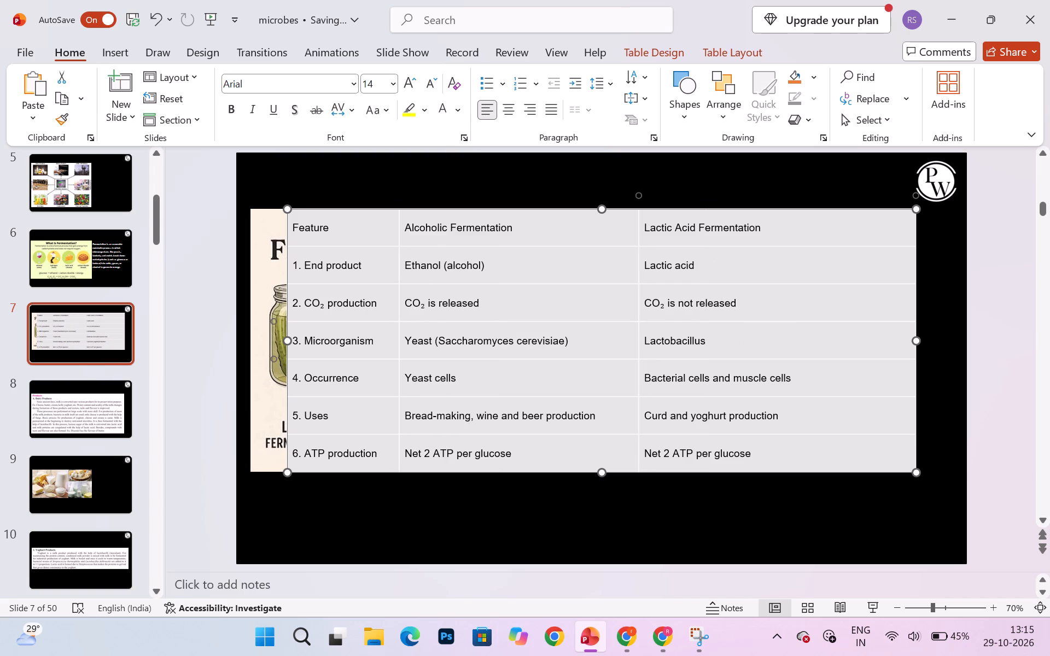
left_click_drag(915, 338, 860, 338)
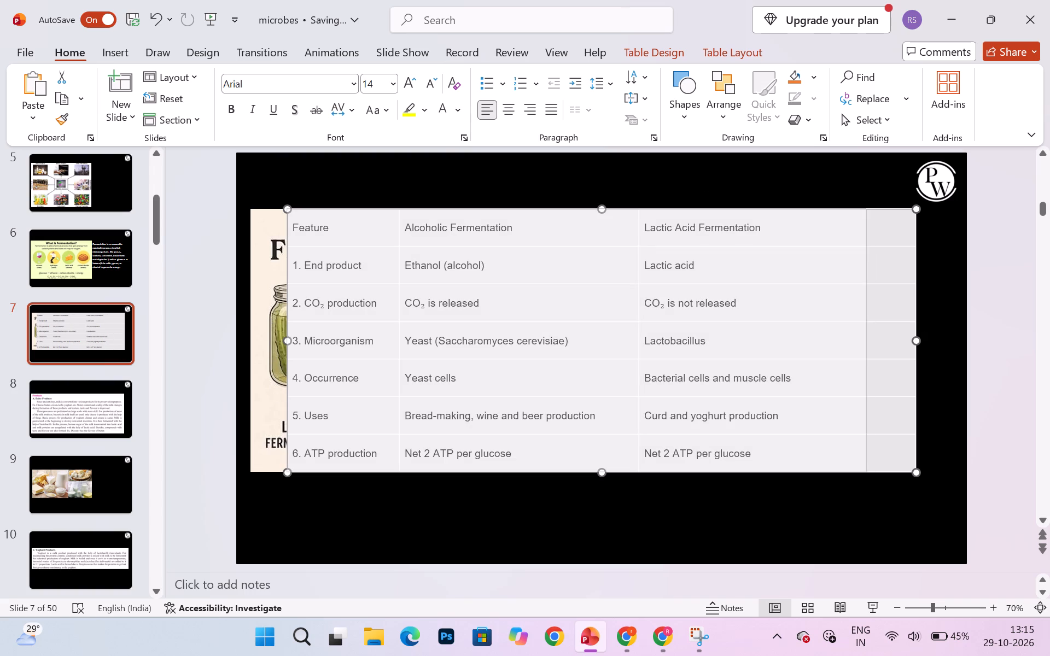
left_click_drag(860, 338, 809, 344)
Shift the picture and table slightly, and move the table toward the slide's right edge to uncover part of the picture.
left_click(615, 327)
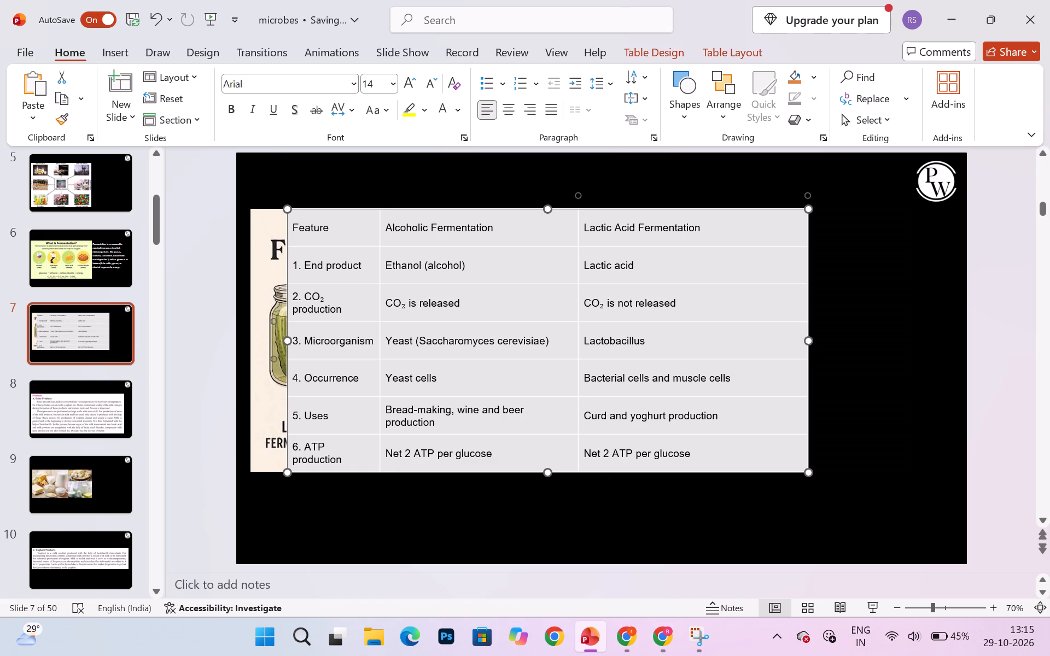
key("ctrl+a")
left_click(412, 232)
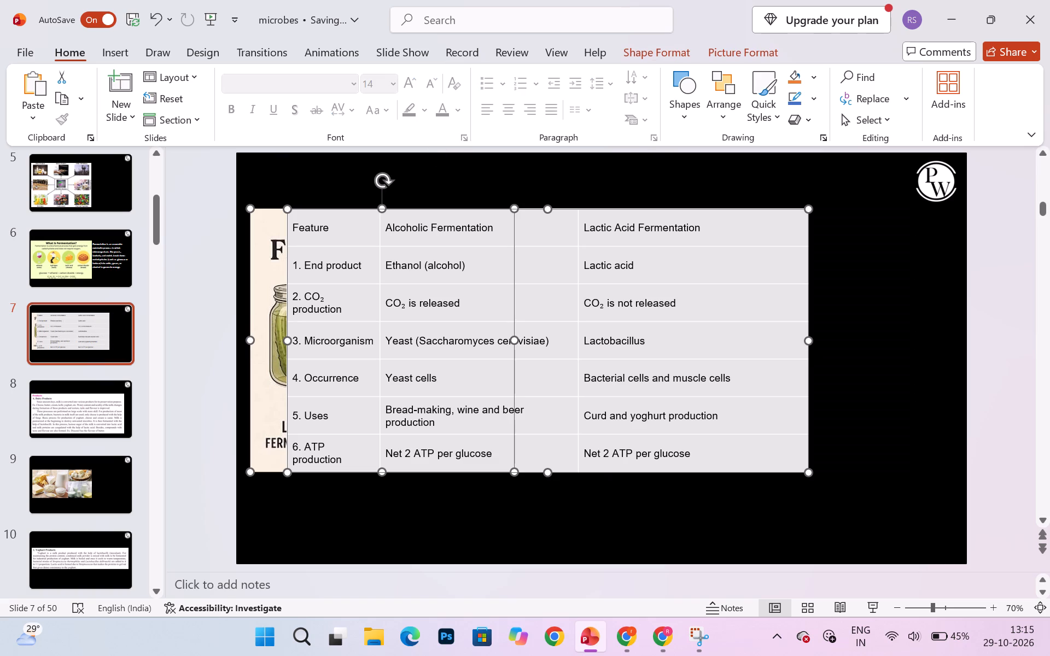
key("ctrl+a")
left_click(336, 224)
left_click_drag(336, 224, 361, 216)
left_click(711, 189)
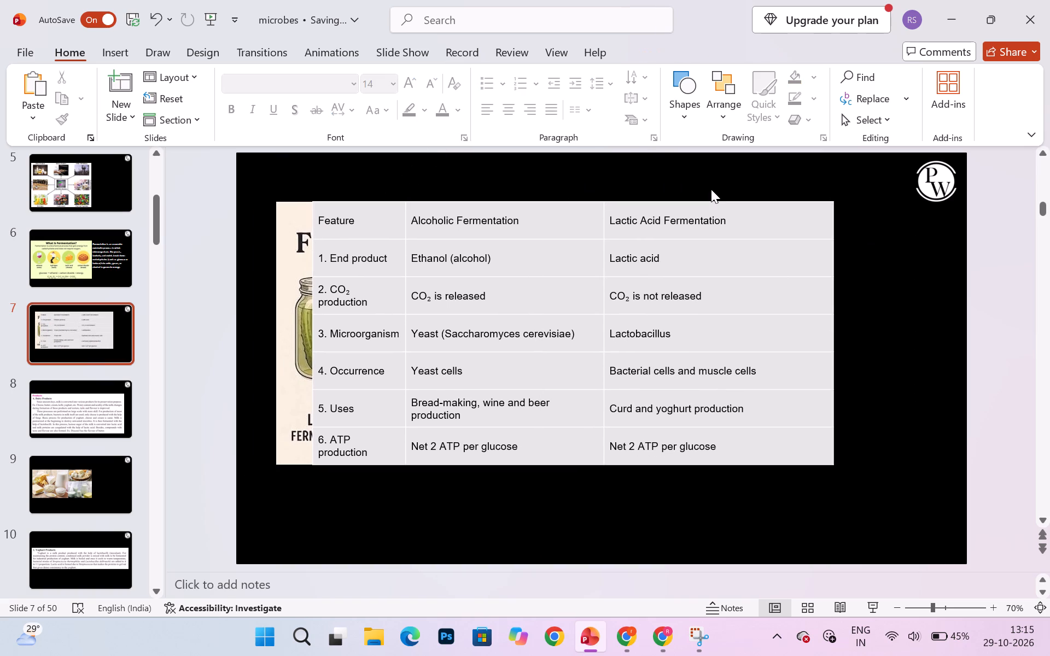
left_click(702, 219)
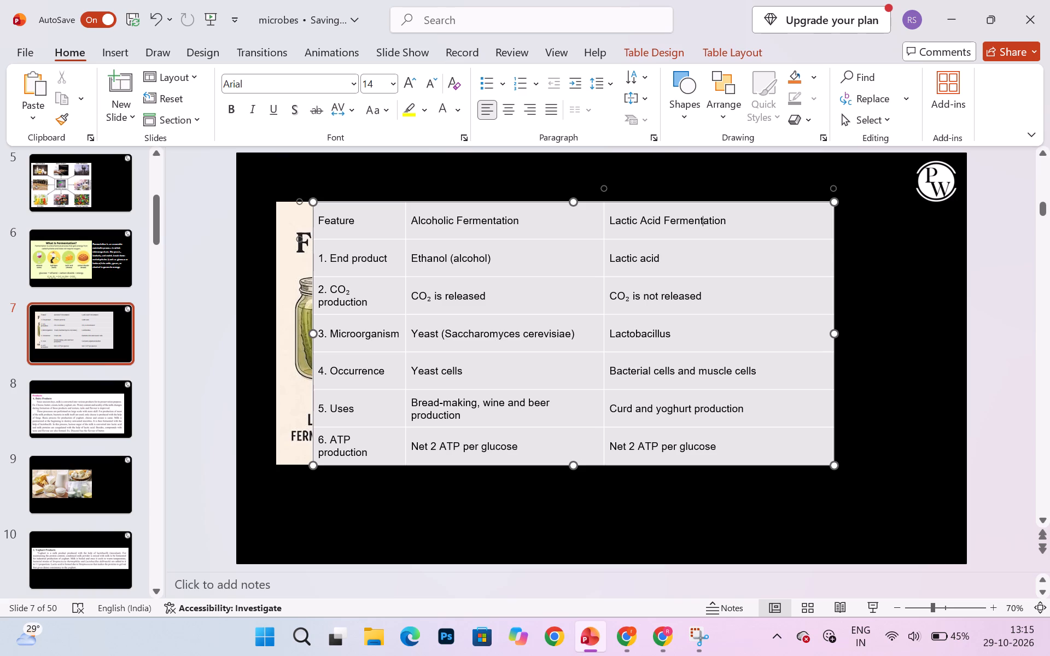
left_click_drag(726, 202, 810, 227)
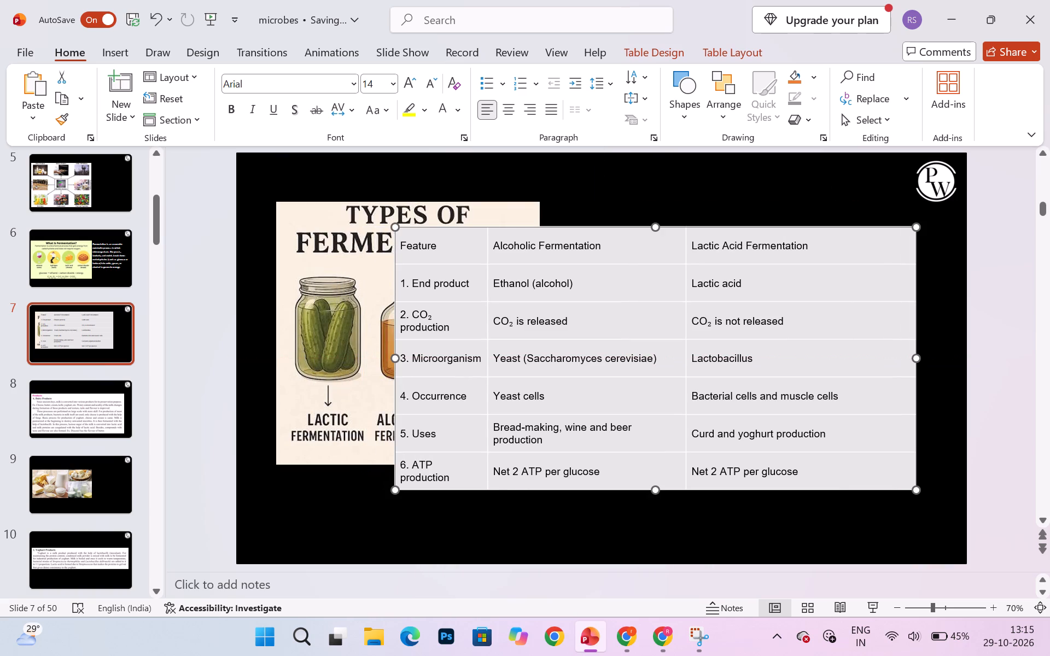
Change all the text in the comparison table to white.
left_click(740, 256)
key("ctrl+a")
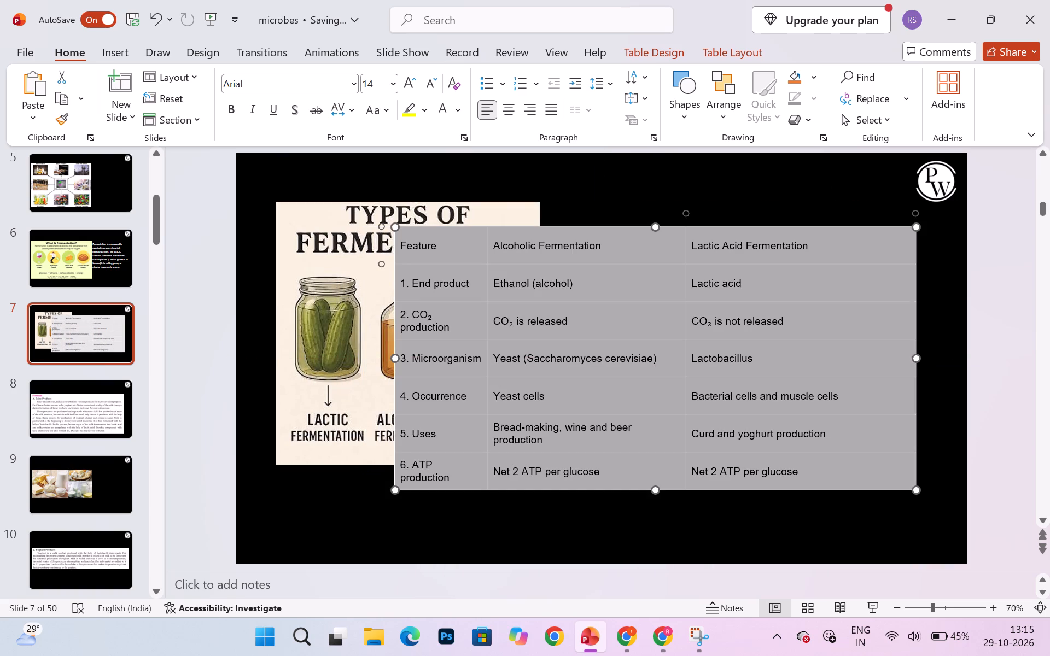
left_click_drag(459, 106, 444, 176)
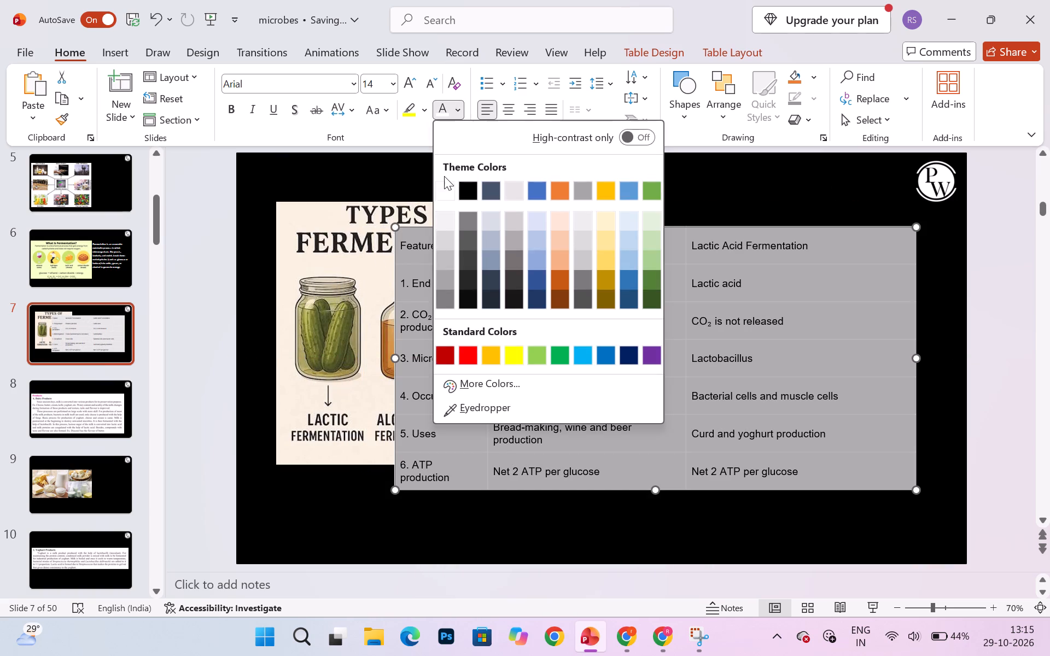
left_click_drag(444, 176, 445, 189)
left_click(445, 189)
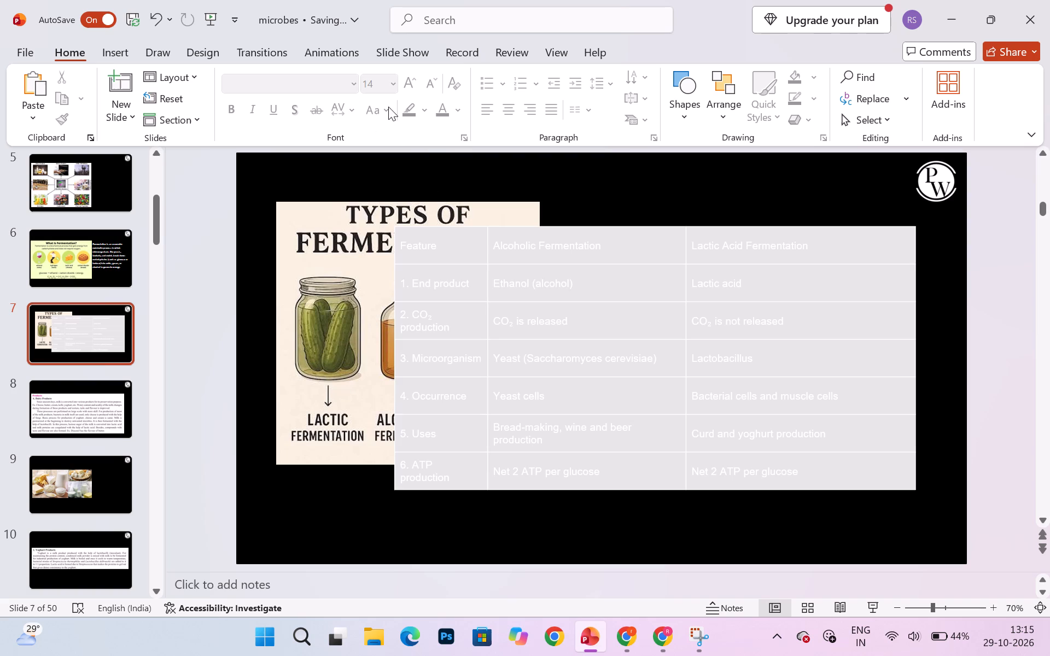
Set all the text in the comparison table to size 20 and bold.
left_click(468, 242)
left_click_drag(392, 84, 377, 263)
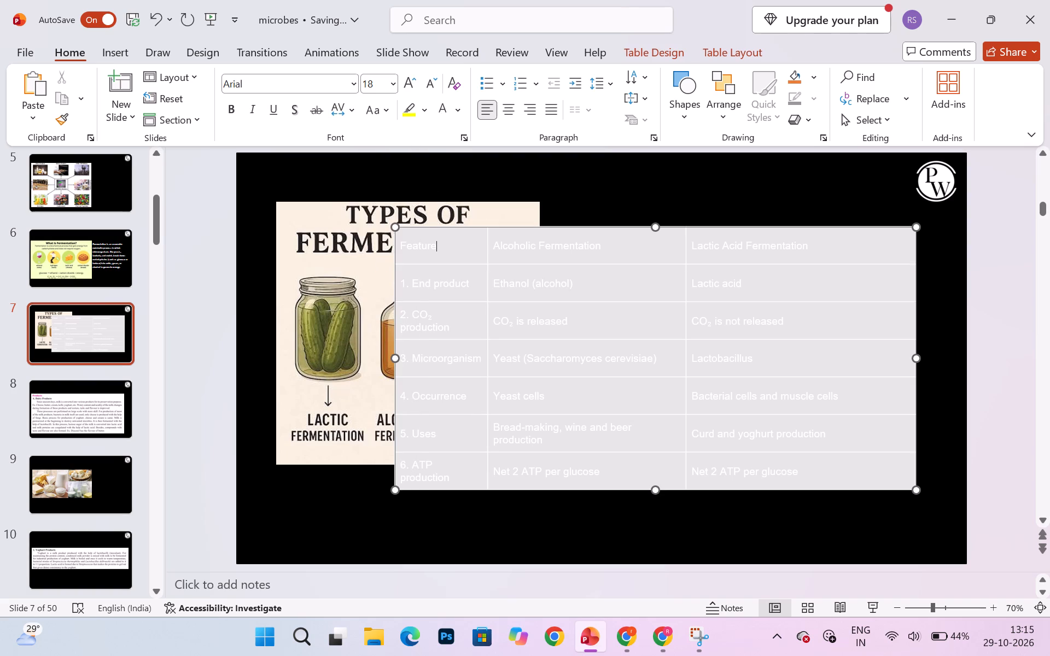
key("ctrl+a")
left_click(396, 85)
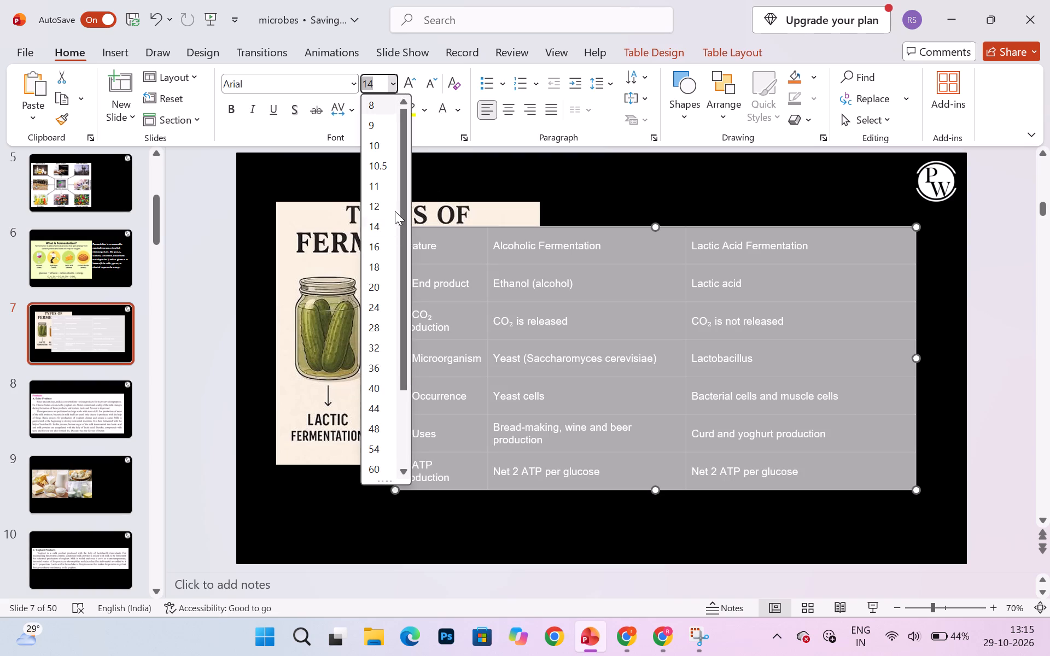
left_click(383, 286)
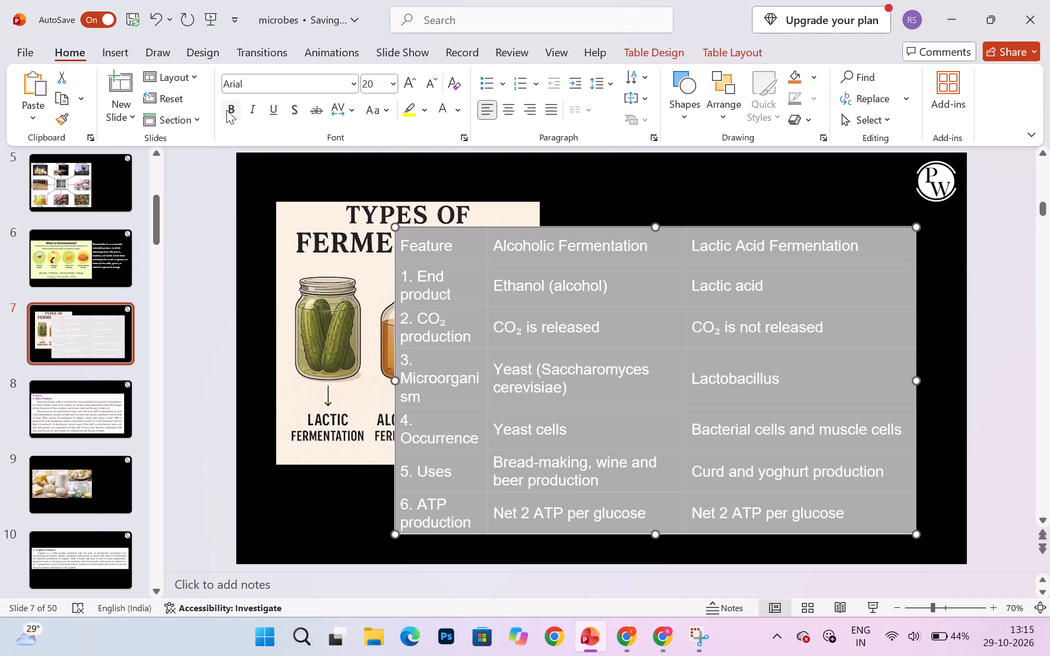
left_click(227, 109)
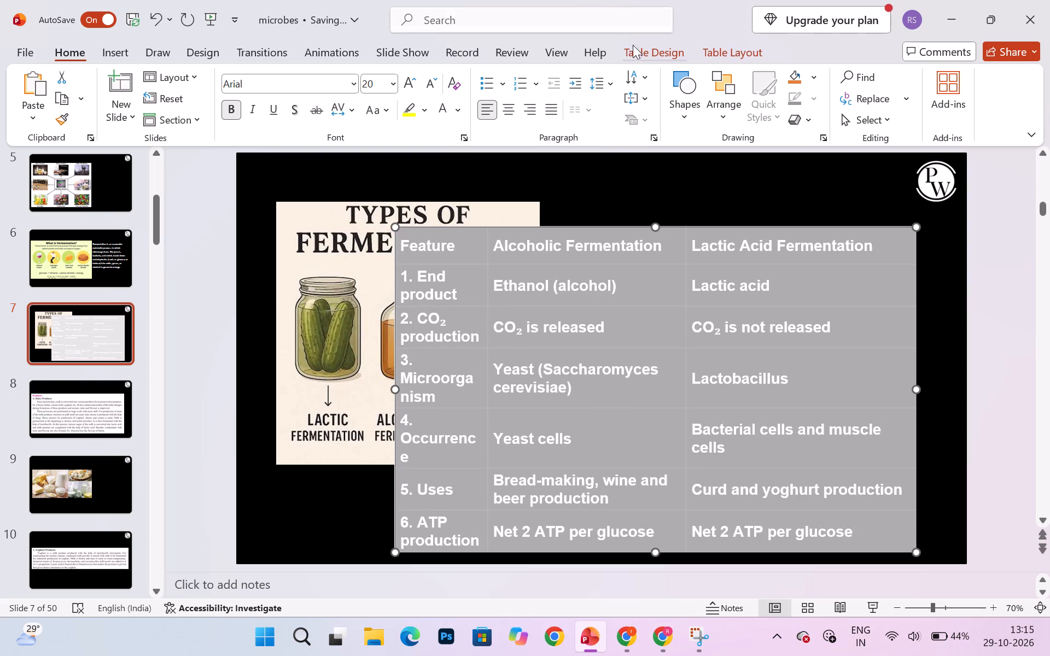
Apply the light gridded table style with gold borders to the comparison table.
left_click(635, 48)
left_click(626, 110)
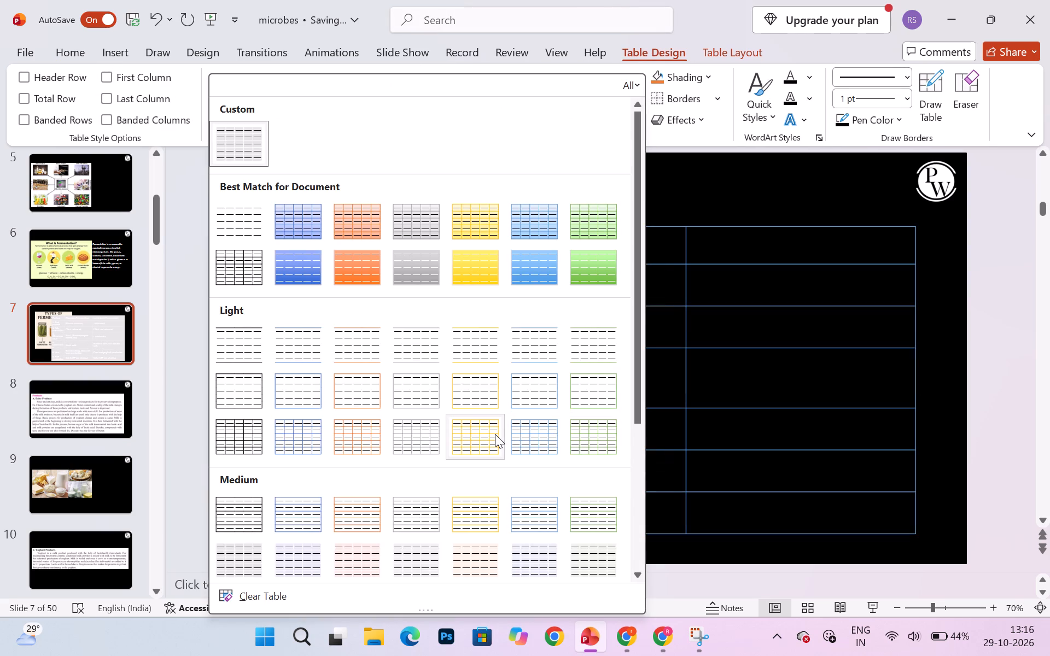
left_click(492, 434)
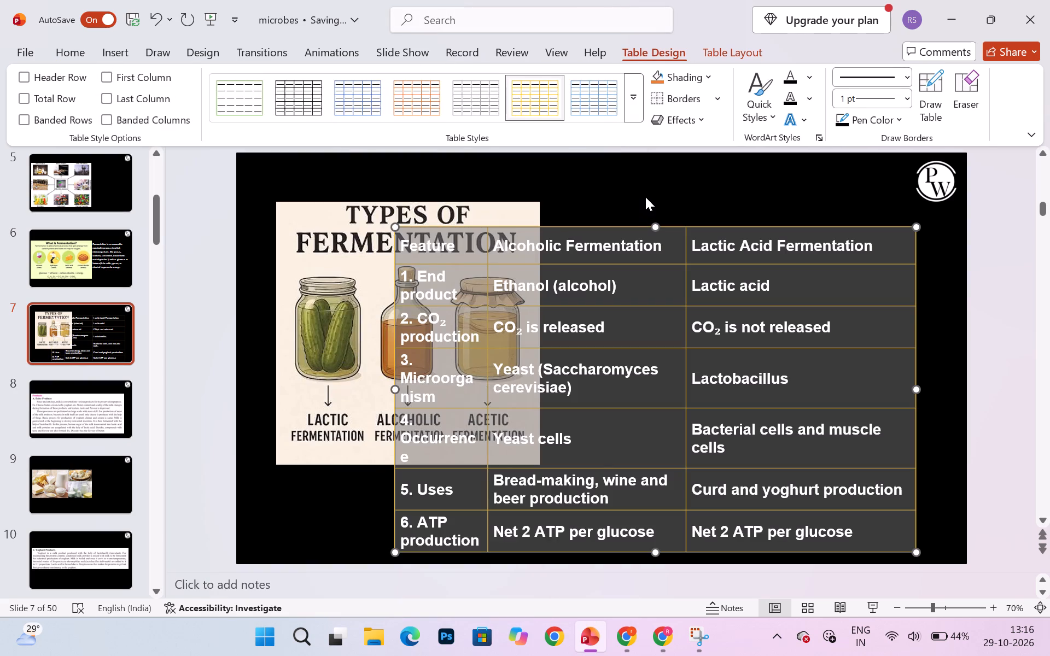
left_click(645, 196)
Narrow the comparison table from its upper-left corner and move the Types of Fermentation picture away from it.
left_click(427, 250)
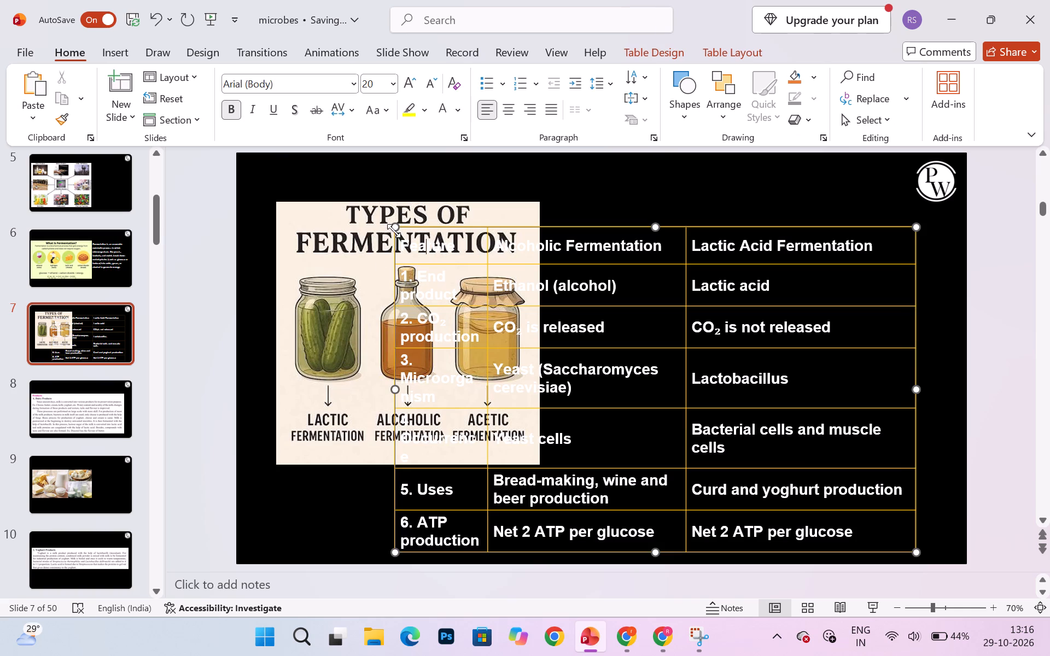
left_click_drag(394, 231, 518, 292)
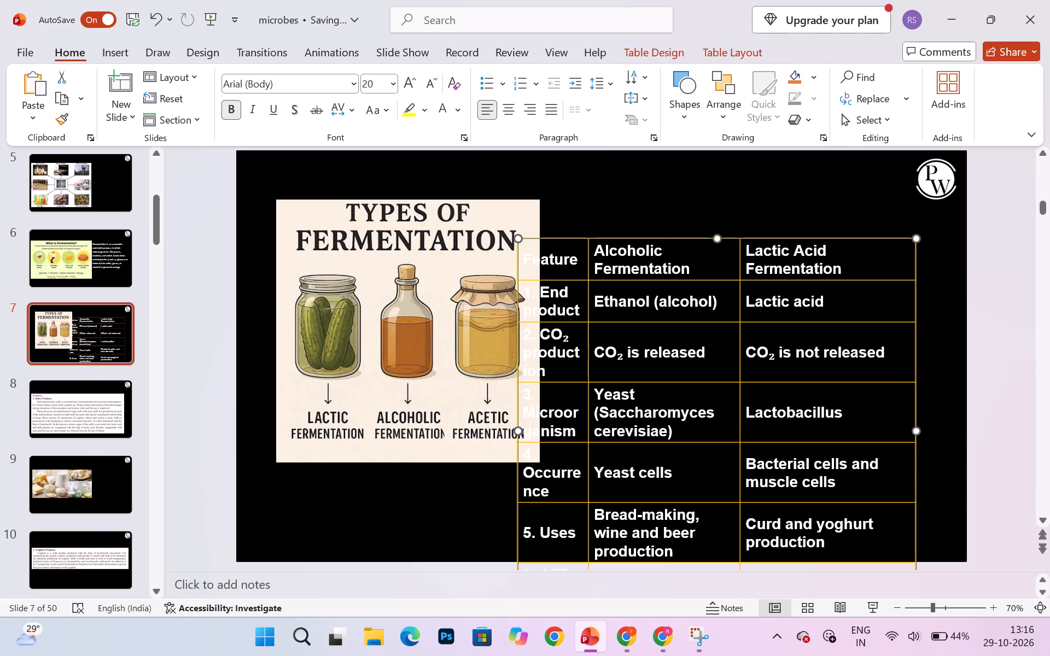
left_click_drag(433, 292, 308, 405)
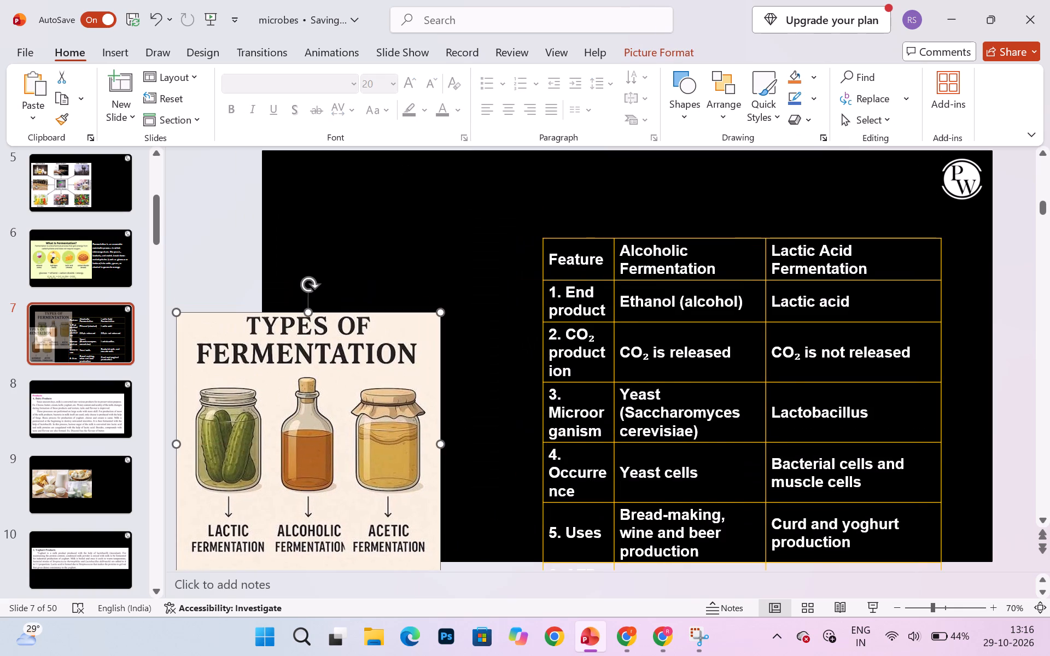
Delete the Types of Fermentation picture from the slide.
left_click(657, 378)
left_click(372, 394)
key("BackSpace")
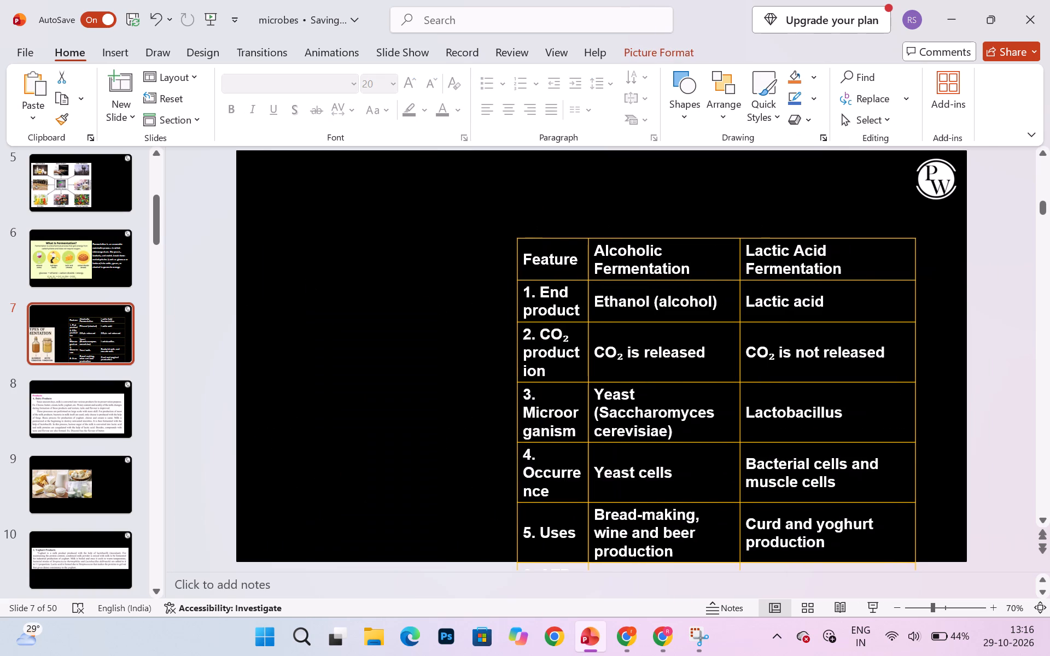
Enlarge the comparison table from its upper-left corner so it spans nearly the whole slide width and starts near the slide's top.
left_click(658, 279)
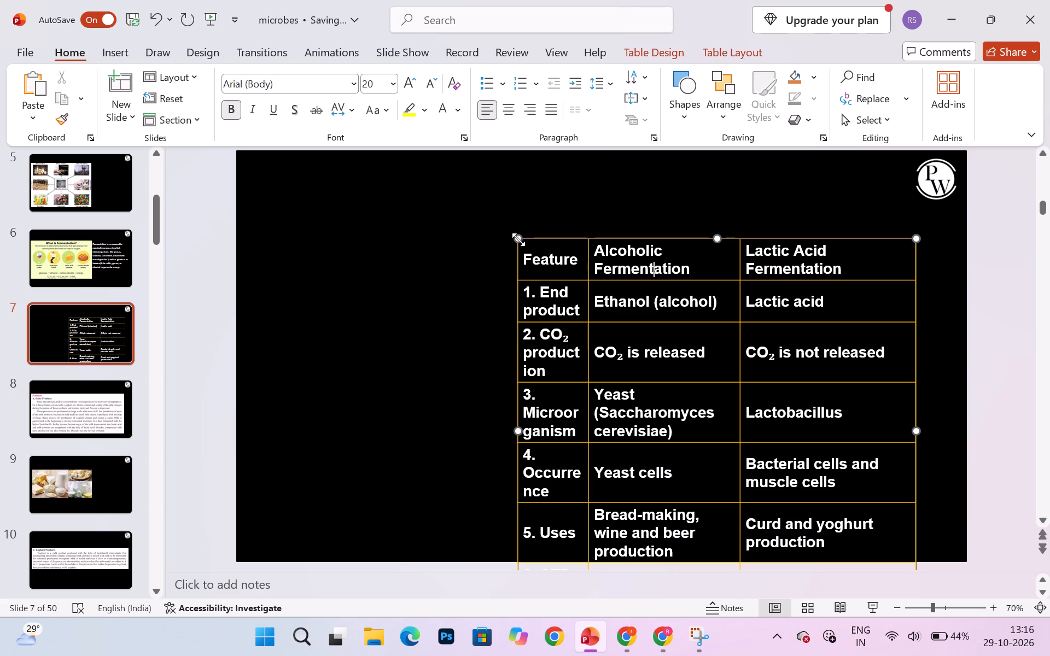
left_click(516, 231)
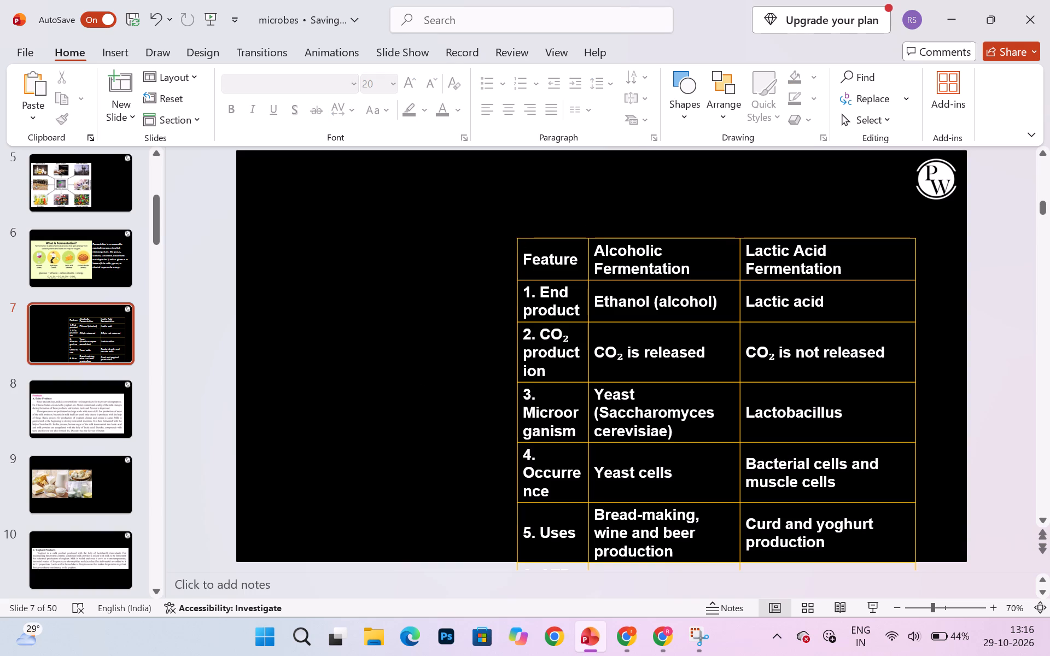
left_click(517, 242)
left_click_drag(519, 242, 339, 215)
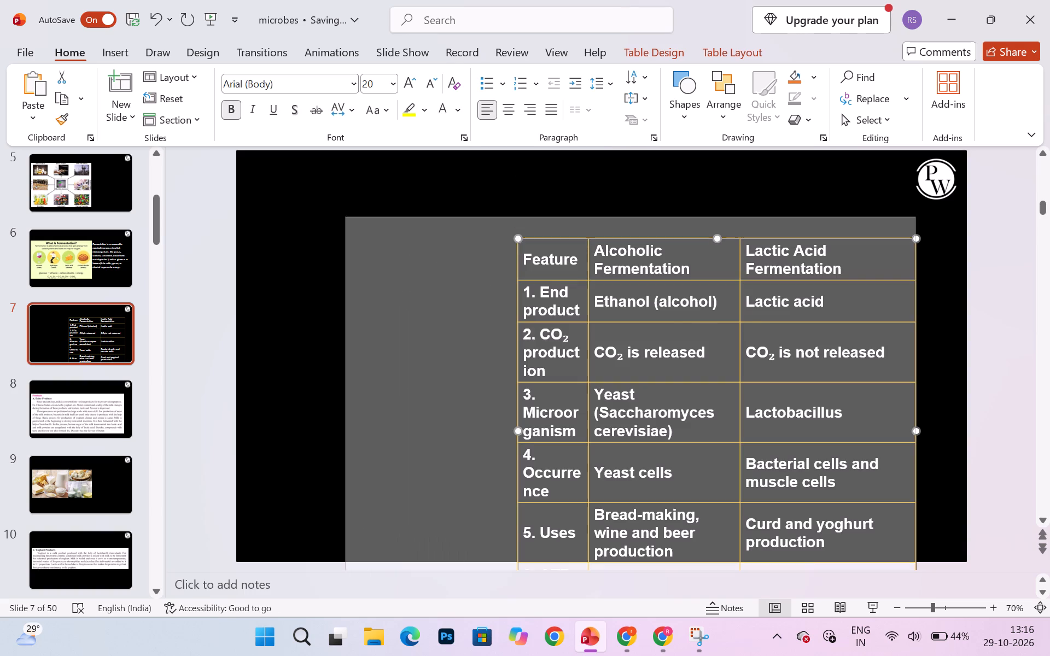
left_click_drag(339, 215, 309, 202)
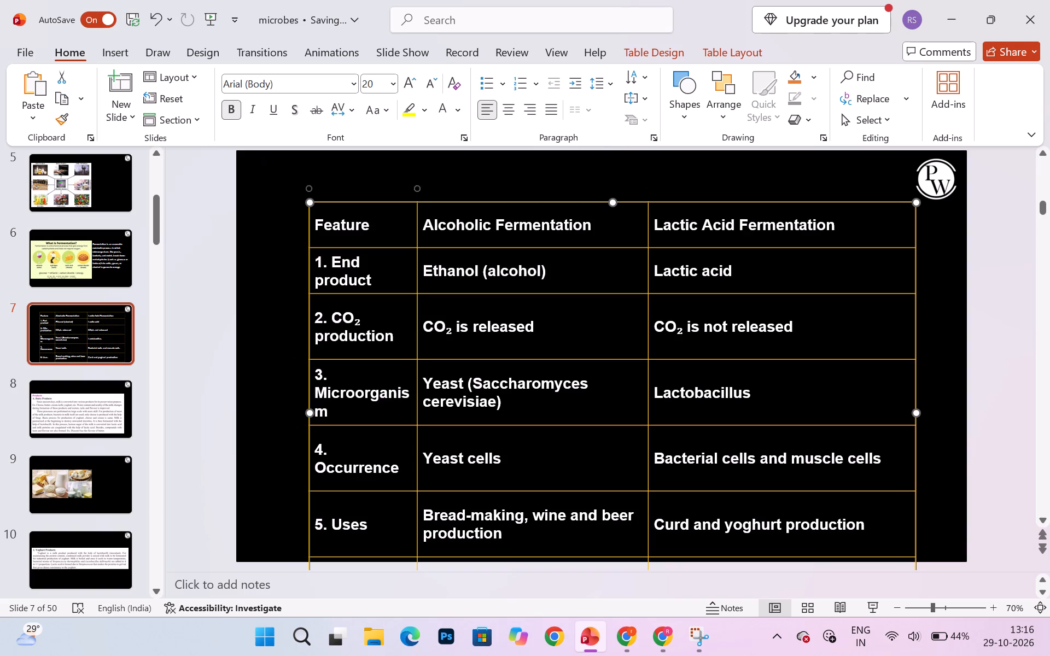
left_click_drag(310, 204, 281, 191)
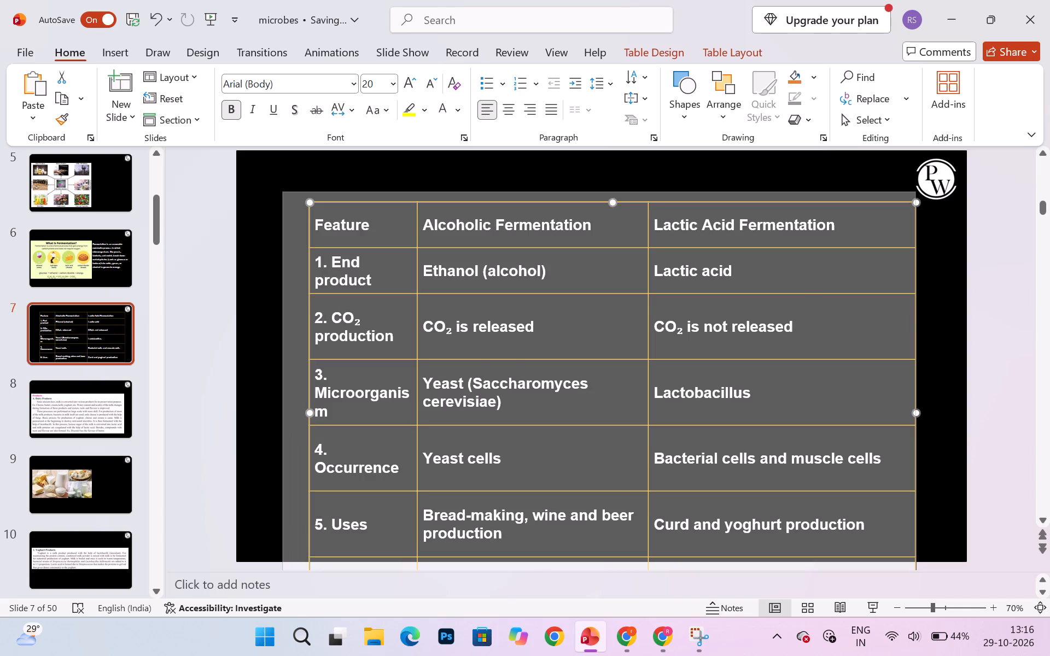
left_click_drag(281, 191, 250, 173)
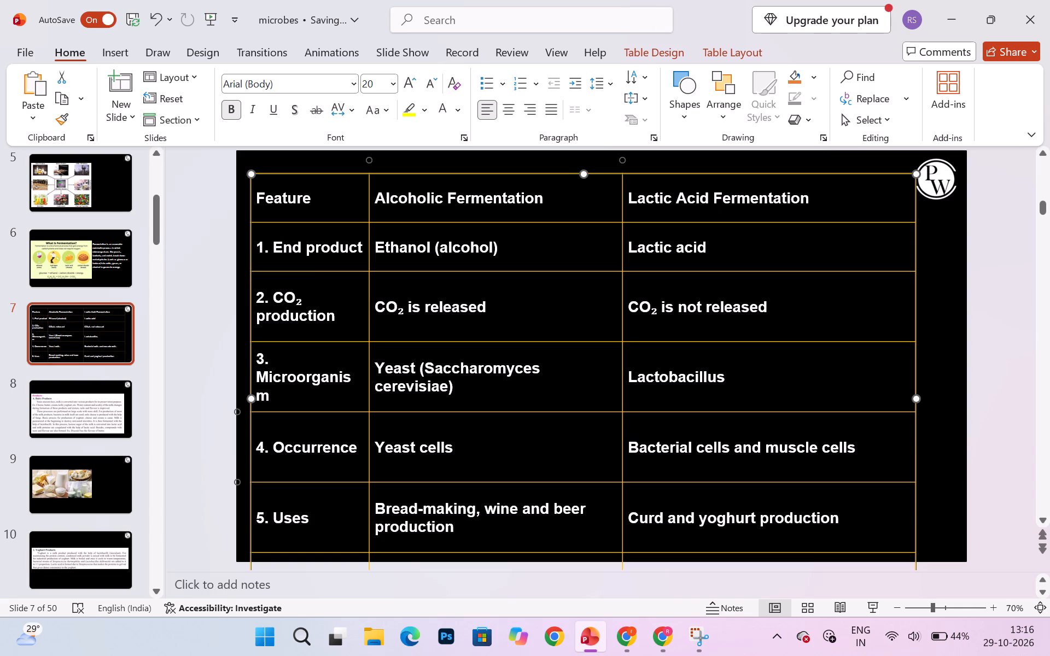
Widen the Feature column of the comparison table so each of its row labels fits on one line.
left_click_drag(368, 454, 372, 454)
left_click_drag(372, 454, 408, 456)
left_click(775, 476)
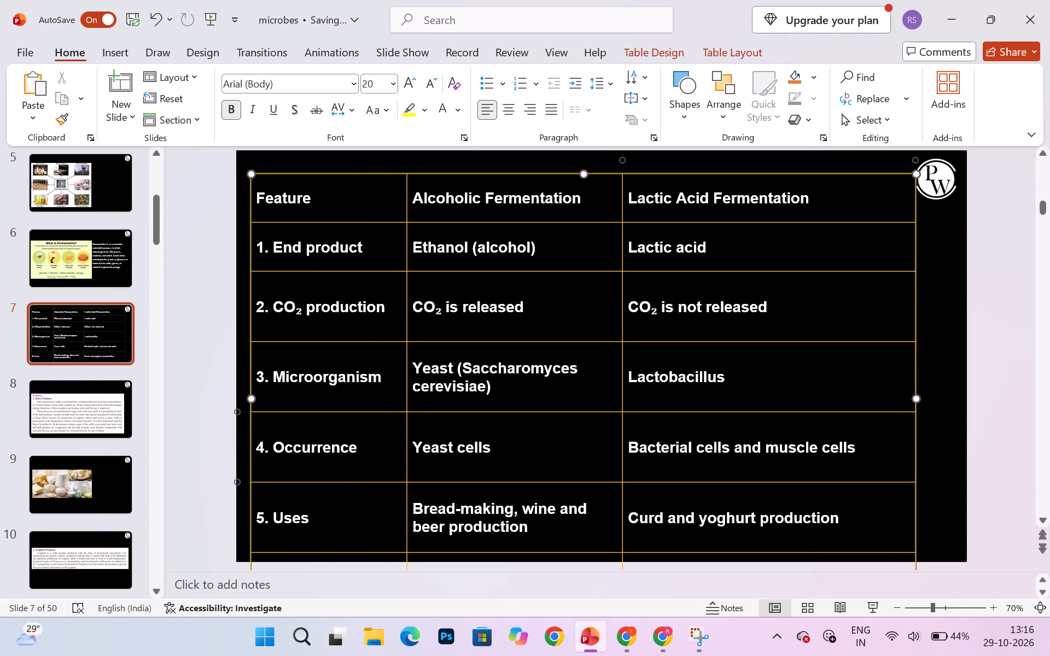
Shrink the comparison table from its upper-left corner and move it up and left so all rows through ATP production fit on slide 7.
scroll(775, 476, "down", 1)
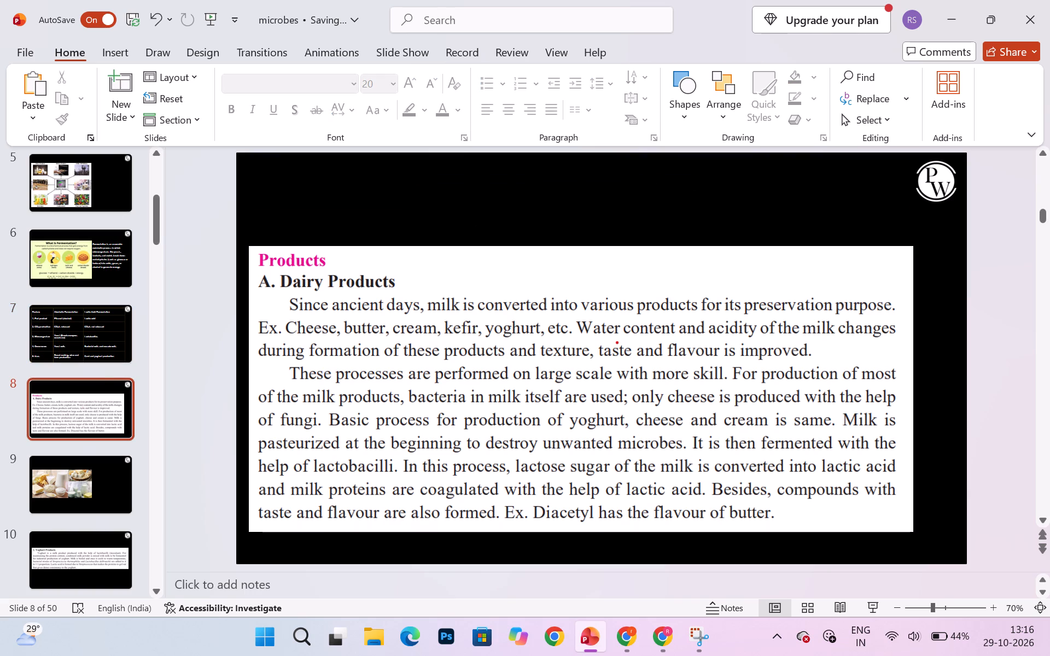
left_click(115, 324)
left_click_drag(258, 196, 252, 174)
left_click(252, 174)
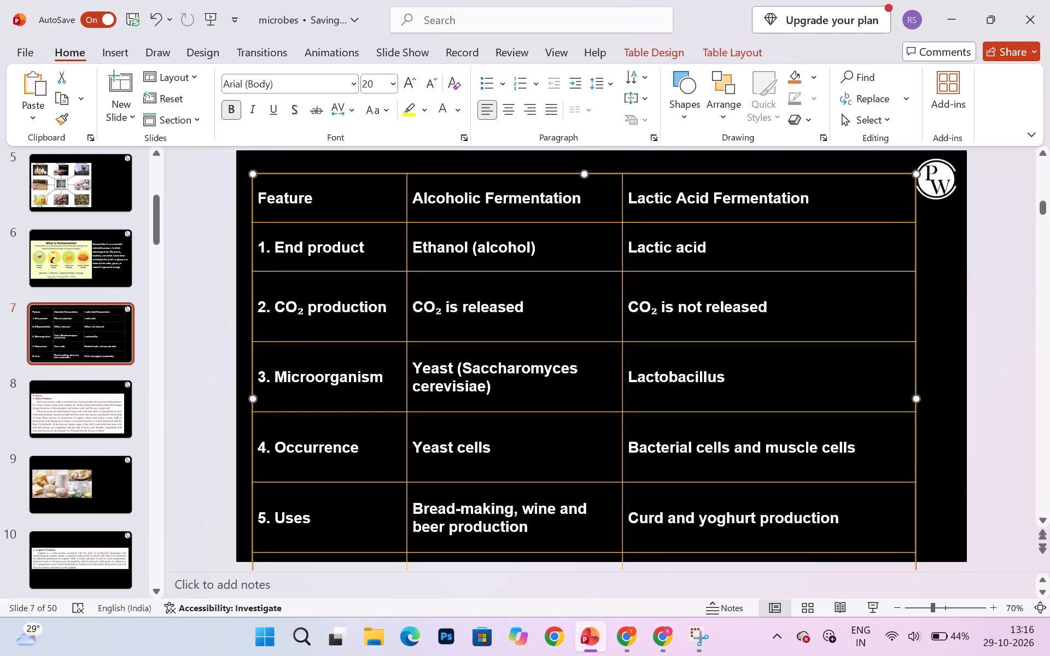
left_click(291, 173)
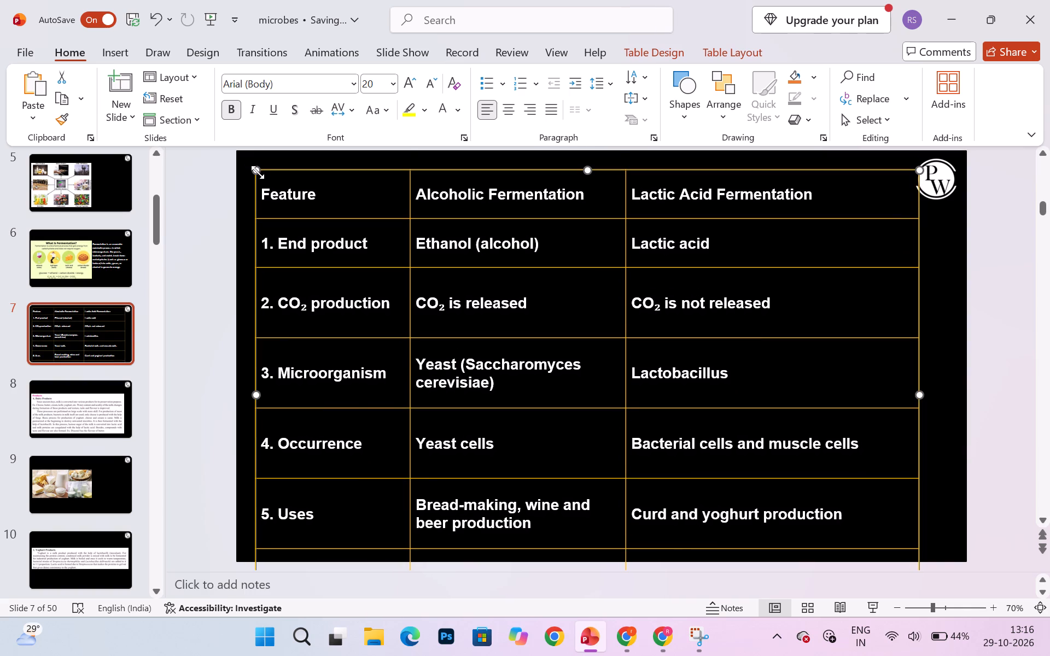
left_click_drag(256, 170, 348, 243)
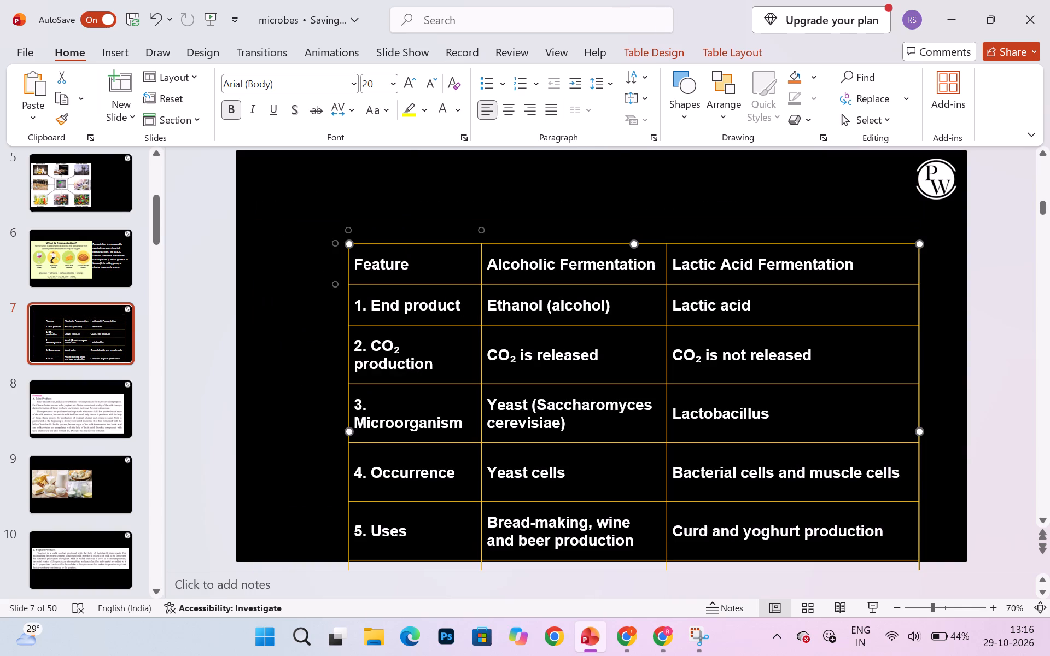
left_click_drag(385, 245, 328, 172)
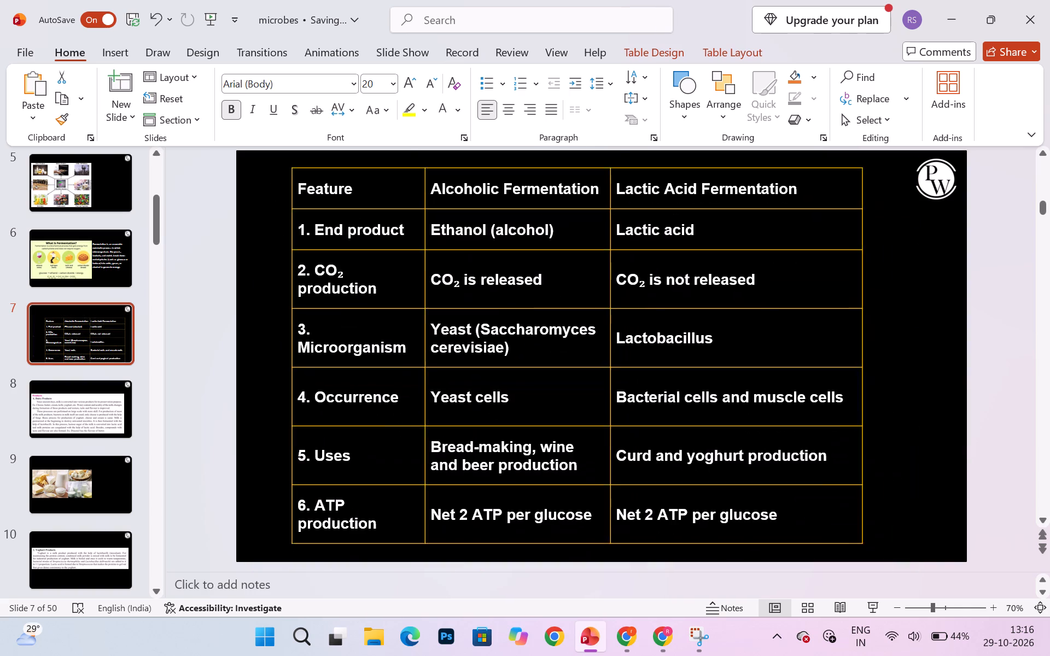
left_click_drag(328, 172, 297, 169)
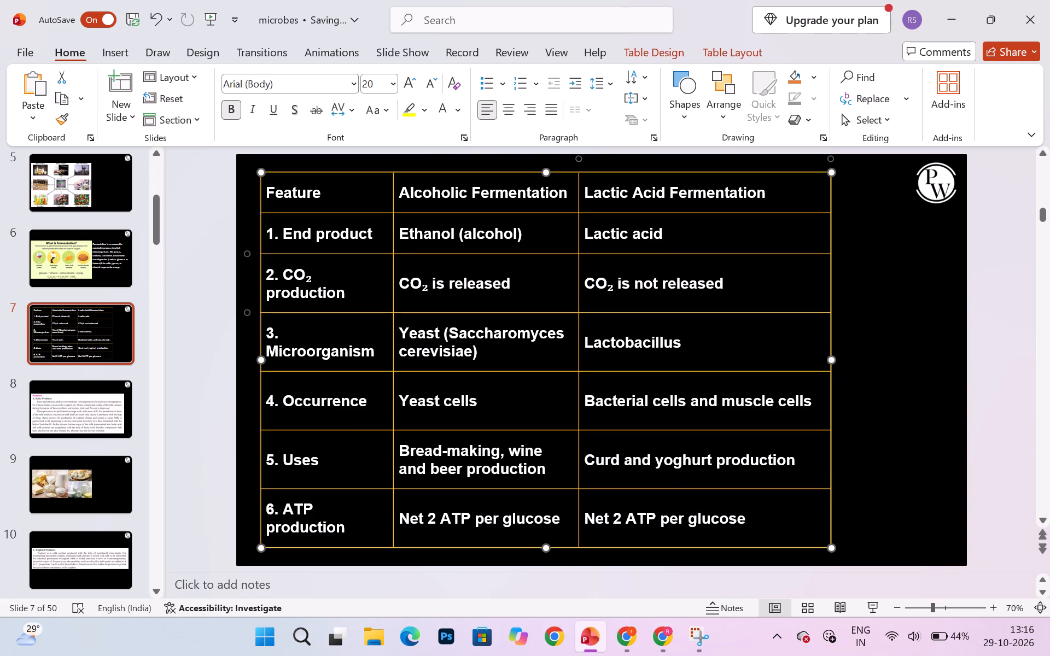
Widen the Alcoholic Fermentation column slightly and extend the table's right edge toward the logo so the row labels fit on one line.
left_click_drag(576, 361, 599, 361)
left_click_drag(830, 359, 855, 359)
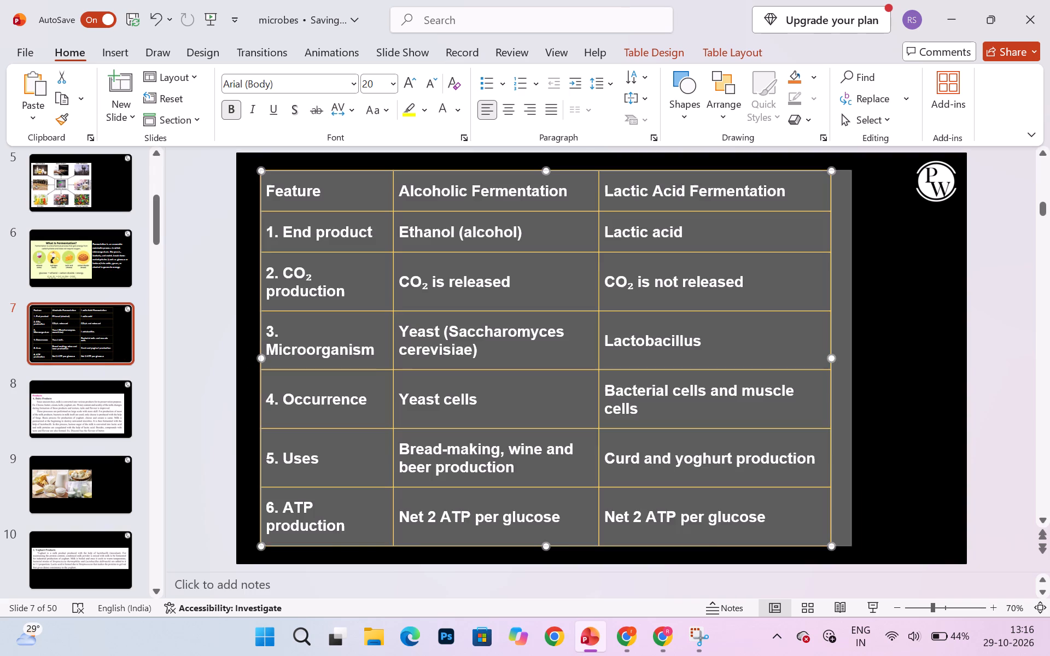
left_click_drag(855, 359, 880, 353)
left_click(929, 350)
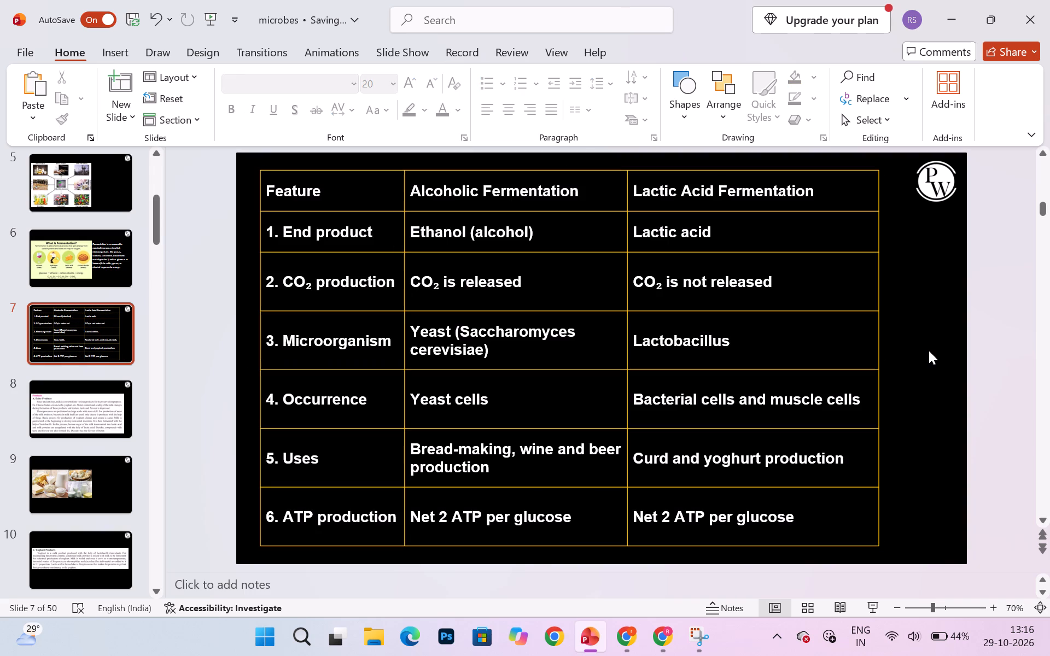
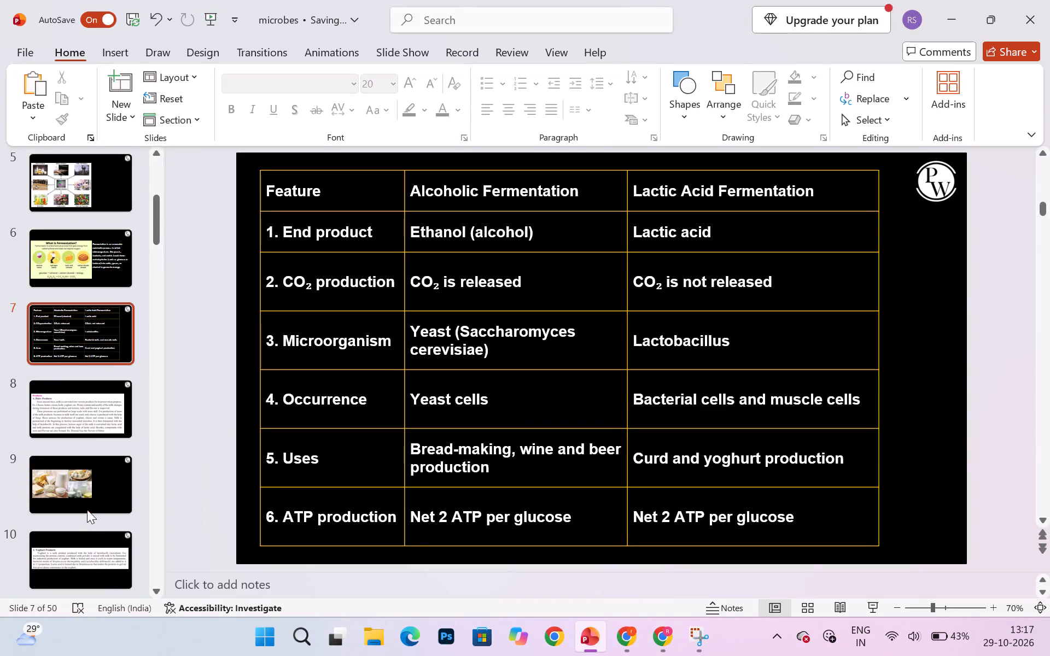
Look through the slides after the comparison table, as far as the industrial ethanol production slides around slide 43.
scroll(79, 409, "down", 8)
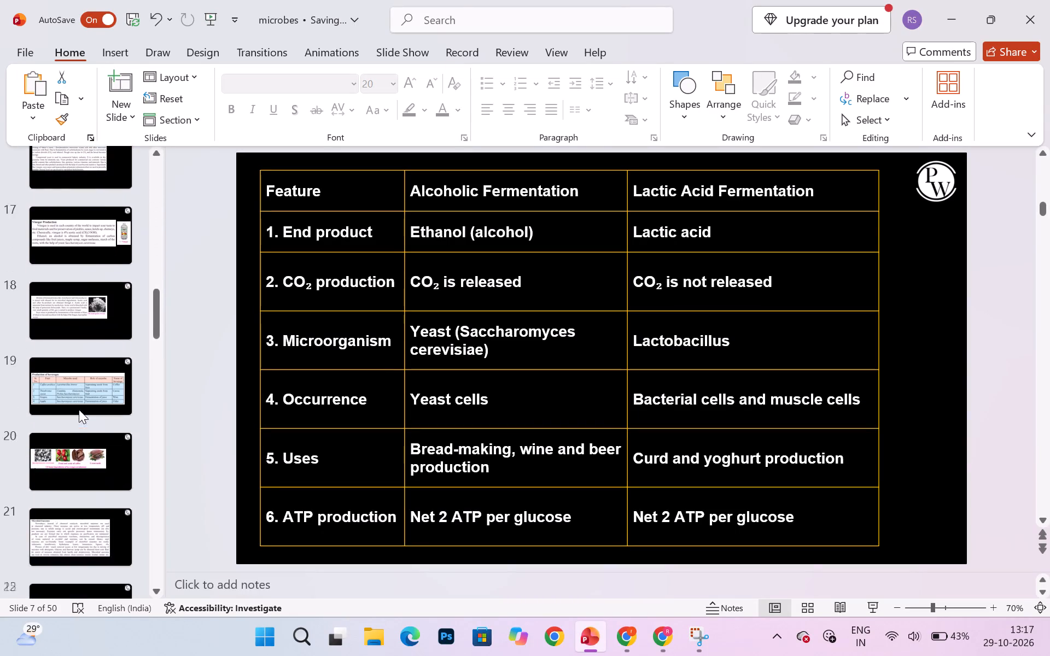
scroll(79, 409, "down", 10)
scroll(79, 409, "up", 2)
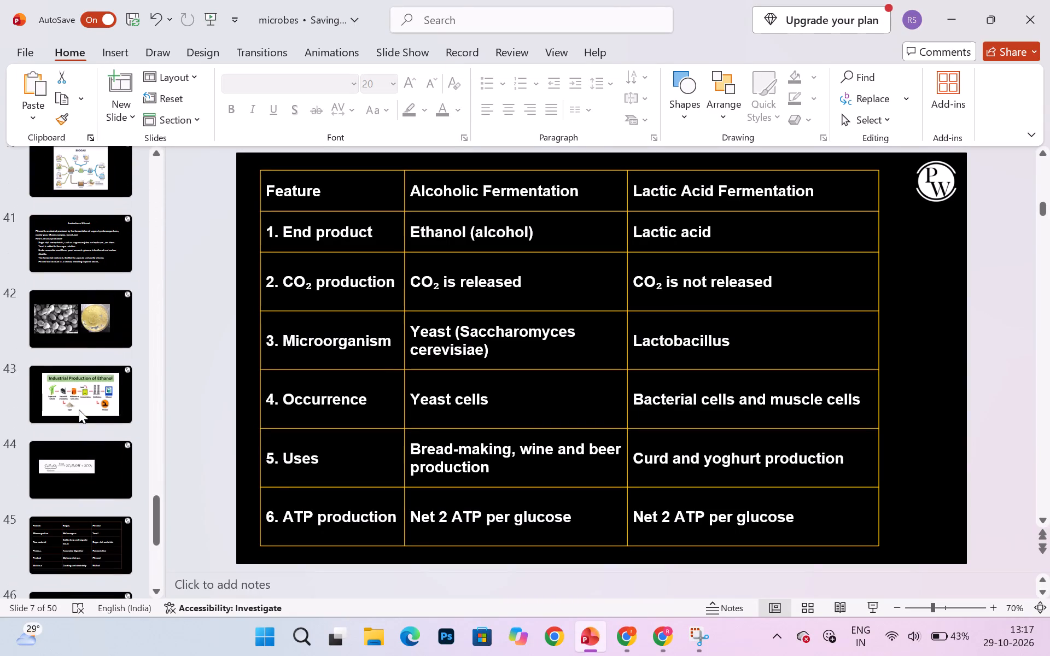
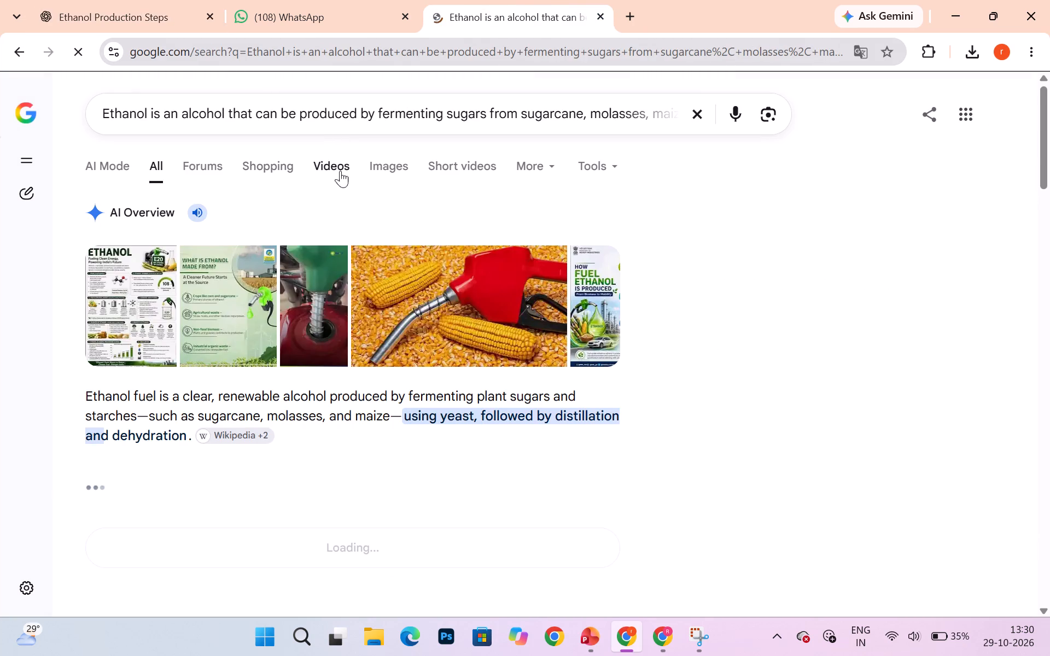
left_click(382, 162)
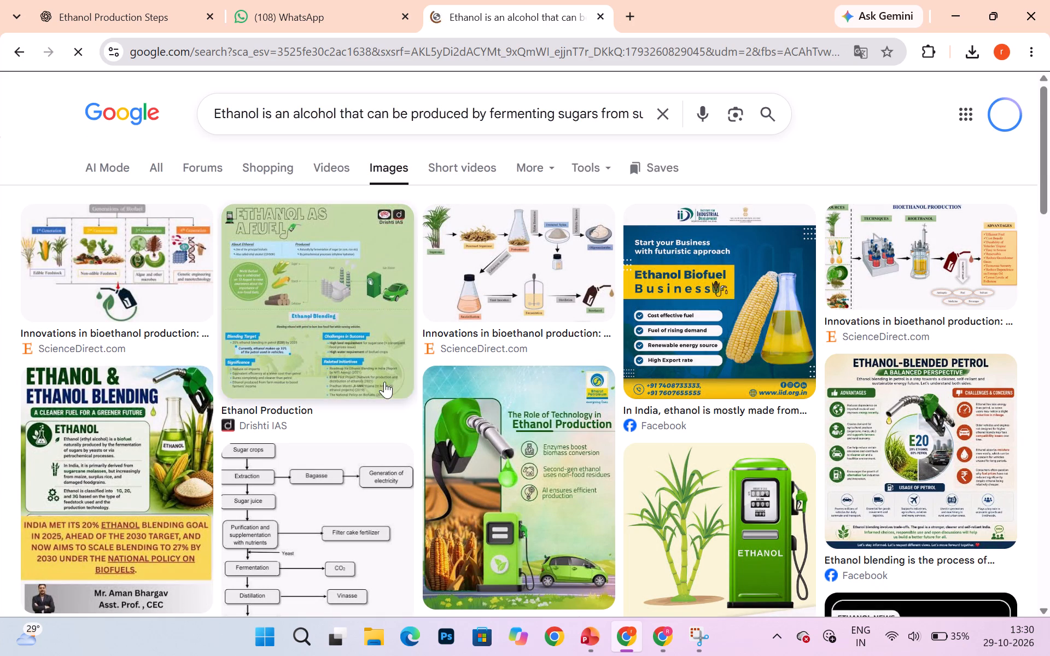
Copy ScienceDirect's Bioethanol Production diagram and paste it in PowerPoint on a new blank slide placed just before the yeast key-points slide.
left_click(878, 242)
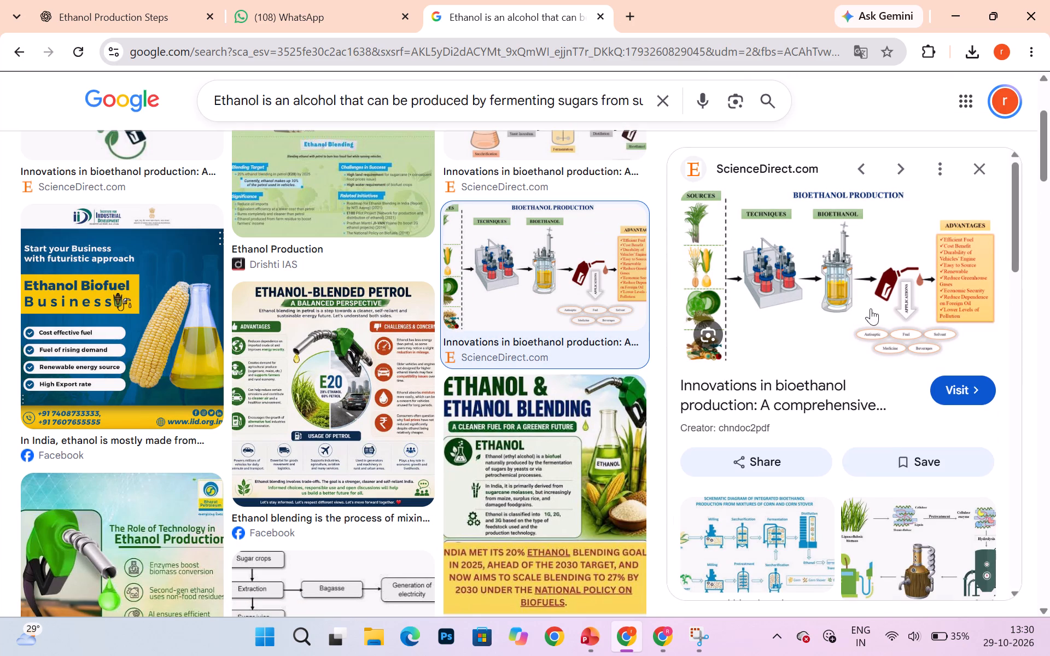
right_click(876, 295)
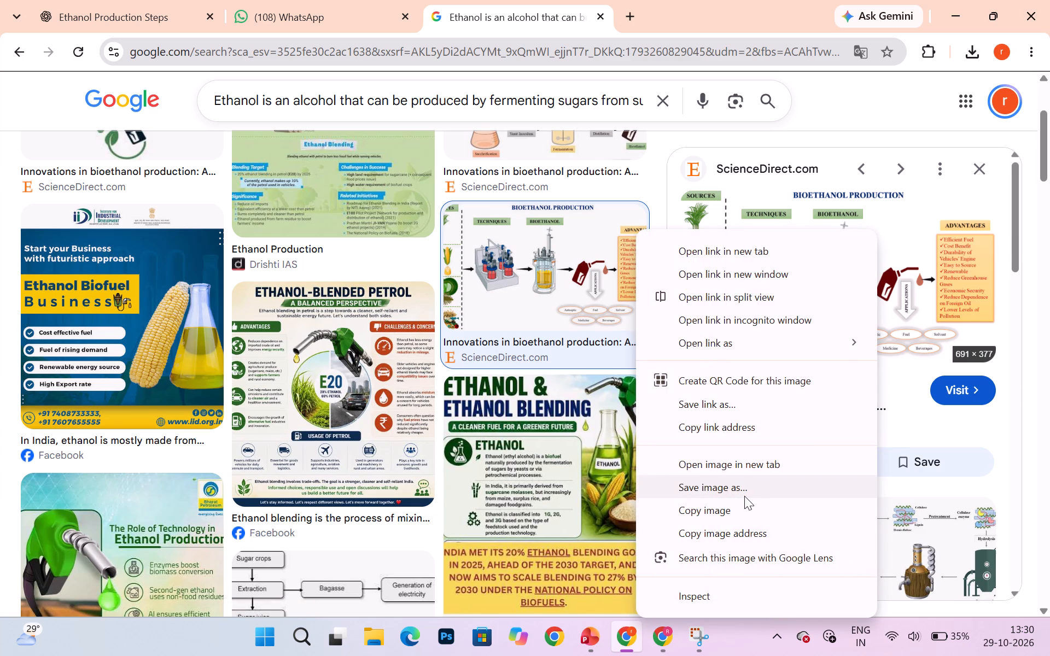
left_click(737, 508)
left_click(584, 643)
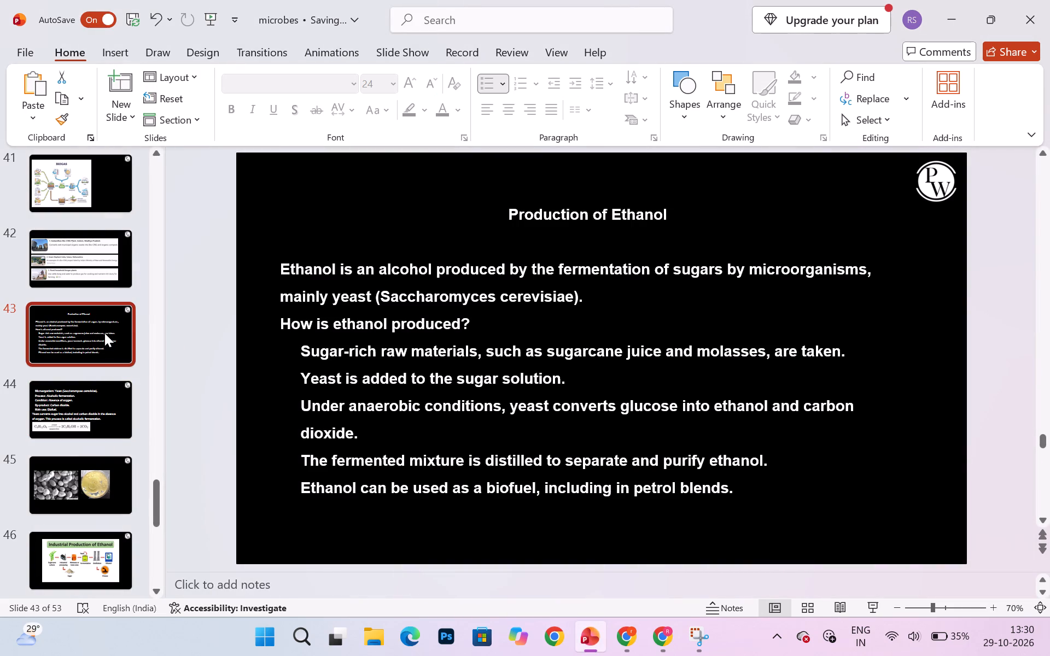
left_click(83, 391)
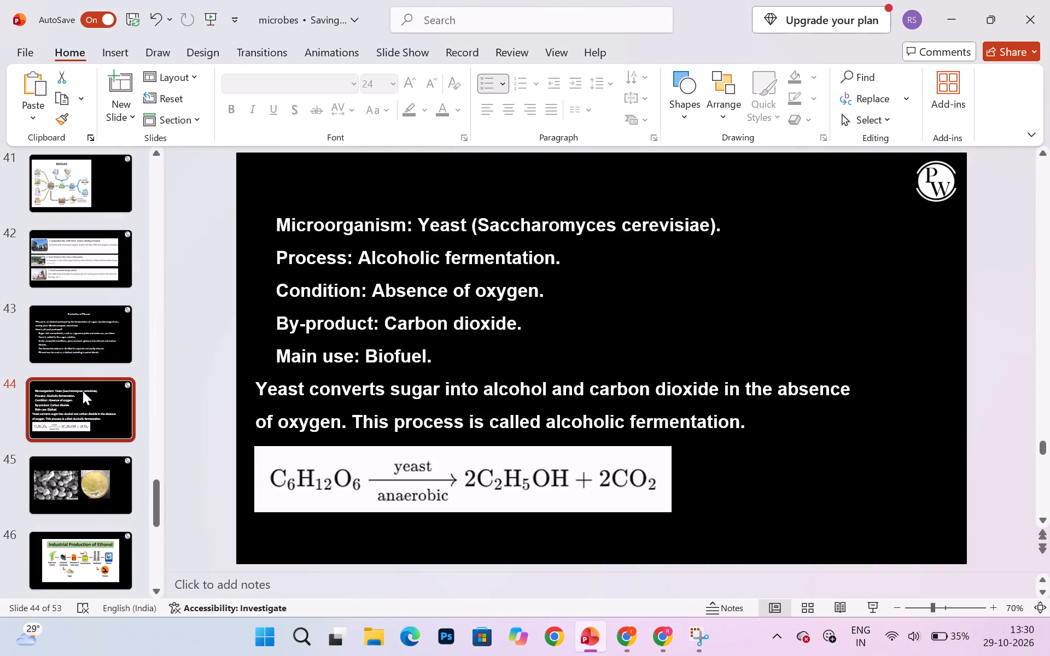
left_click(116, 84)
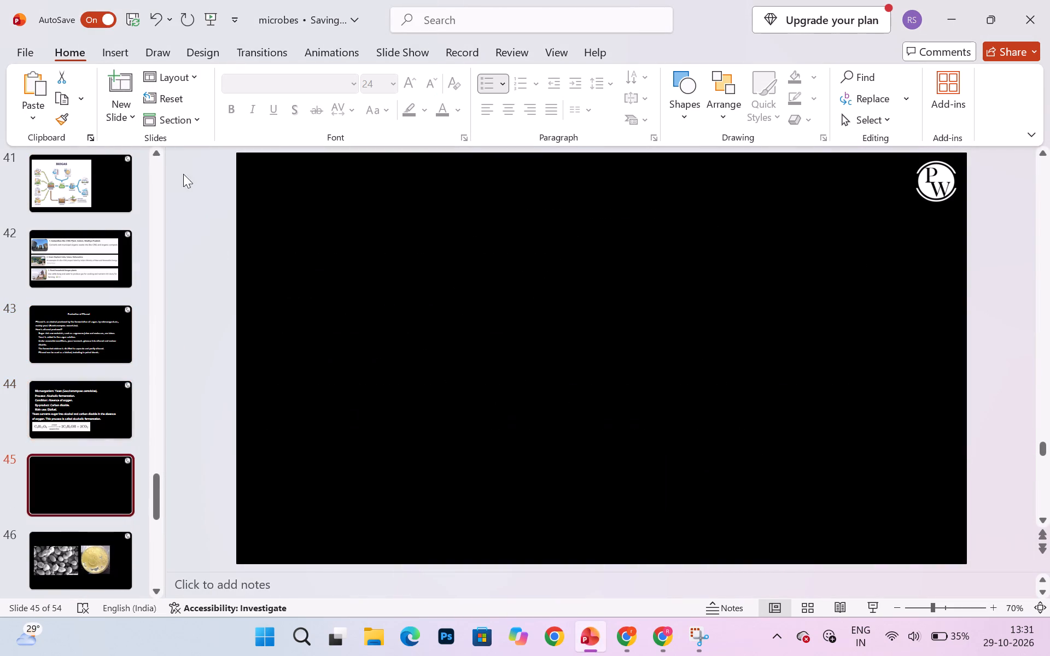
left_click_drag(94, 403, 89, 484)
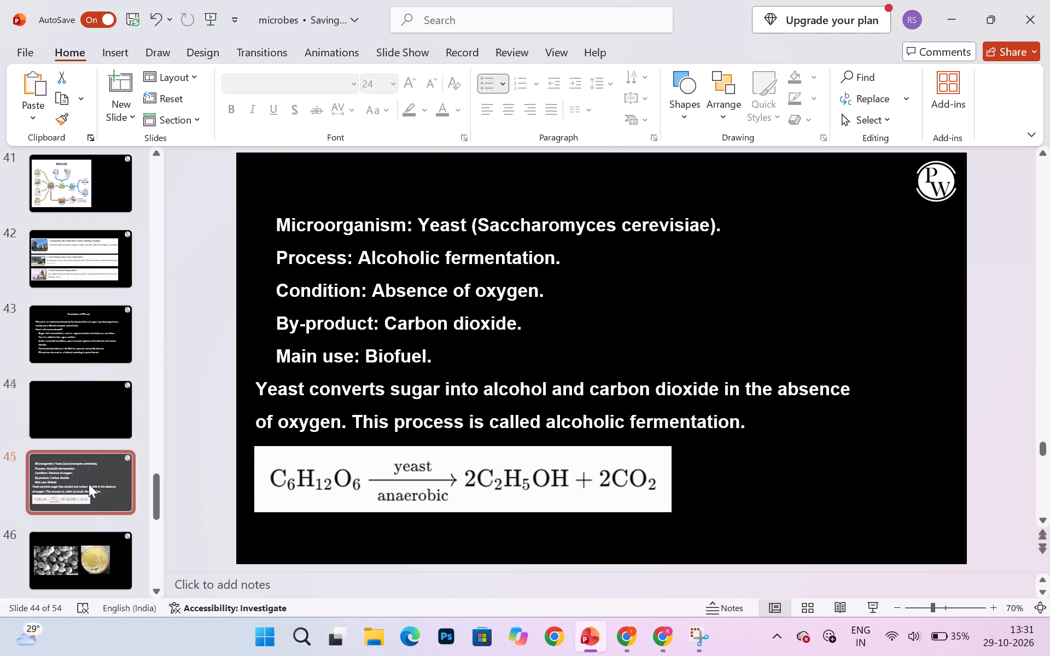
left_click(93, 407)
key("ctrl+v")
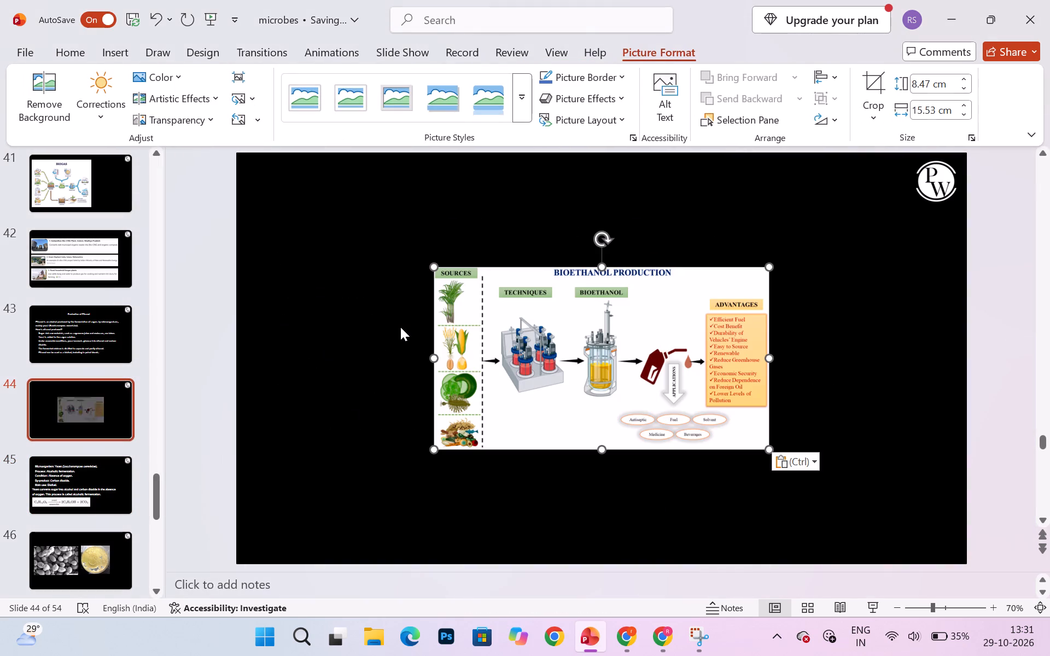
Enlarge the bioethanol diagram to about 24.7 by 13.5 cm and position it to fill most of slide 44.
left_click_drag(541, 337, 375, 288)
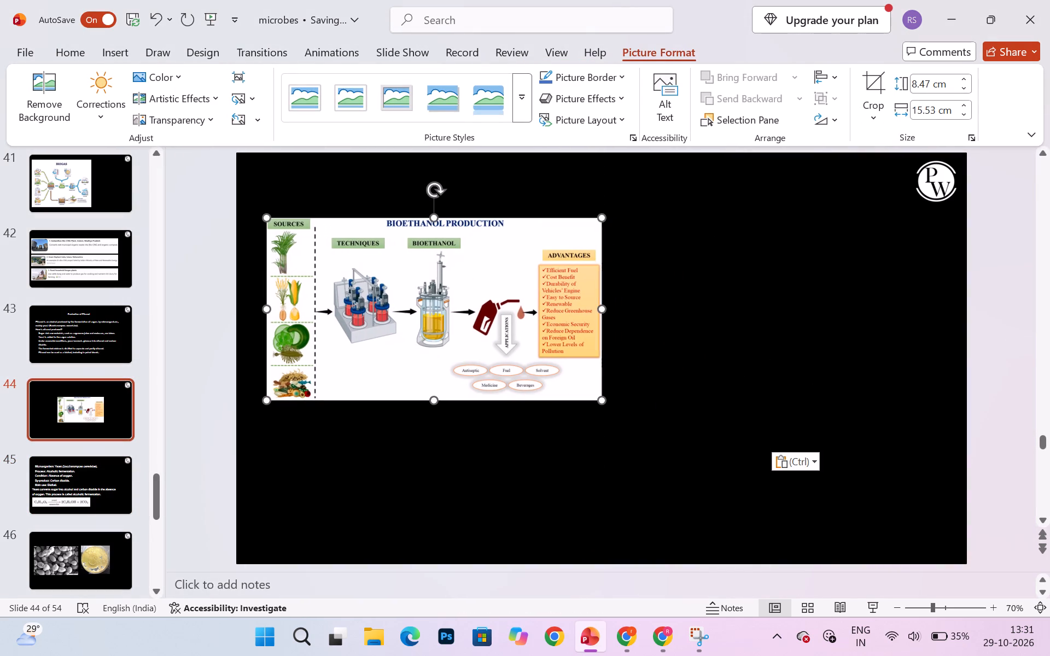
left_click_drag(600, 406, 757, 508)
left_click_drag(702, 450, 690, 473)
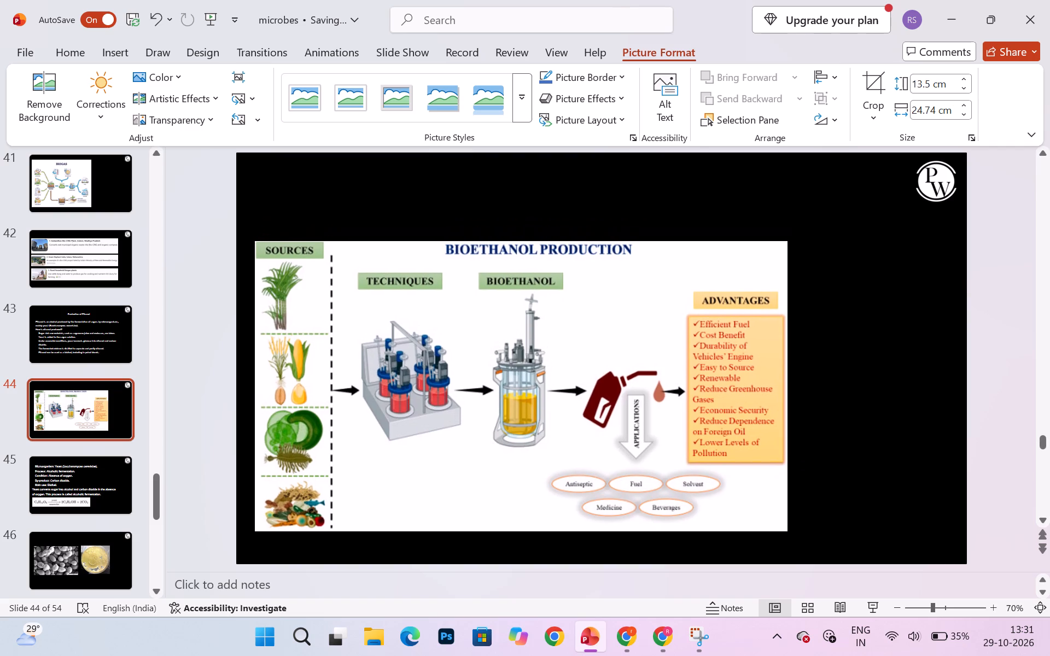
left_click_drag(690, 473, 690, 474)
left_click(838, 479)
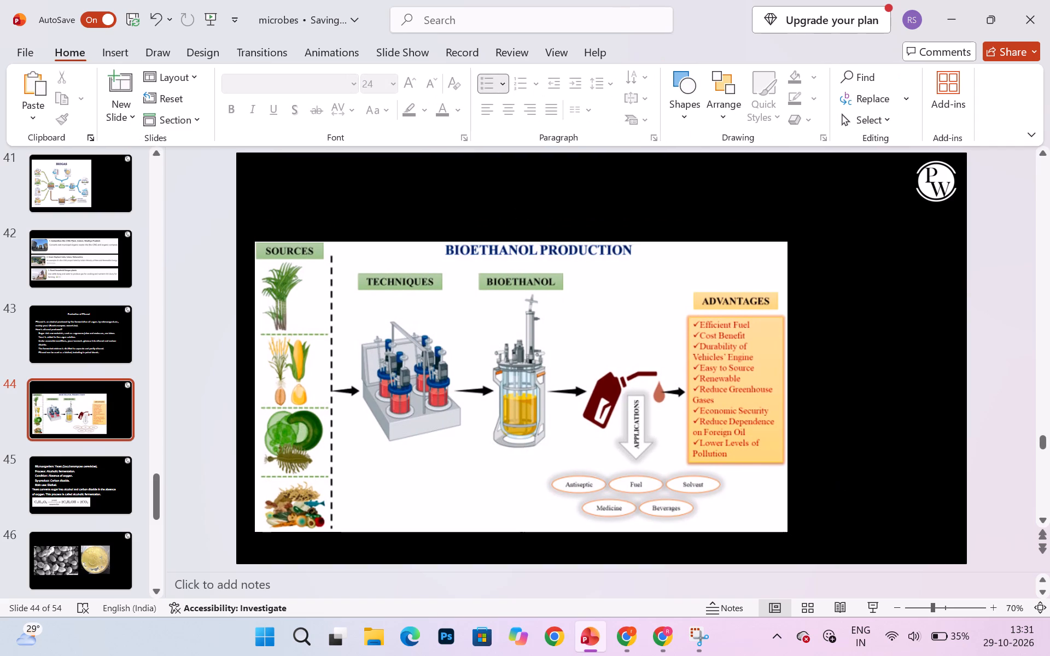
Review the ethanol slides 45 to 48, covering the key points, yeast images, industrial production diagram and glucose equation.
left_click(59, 567)
scroll(59, 567, "down", 1)
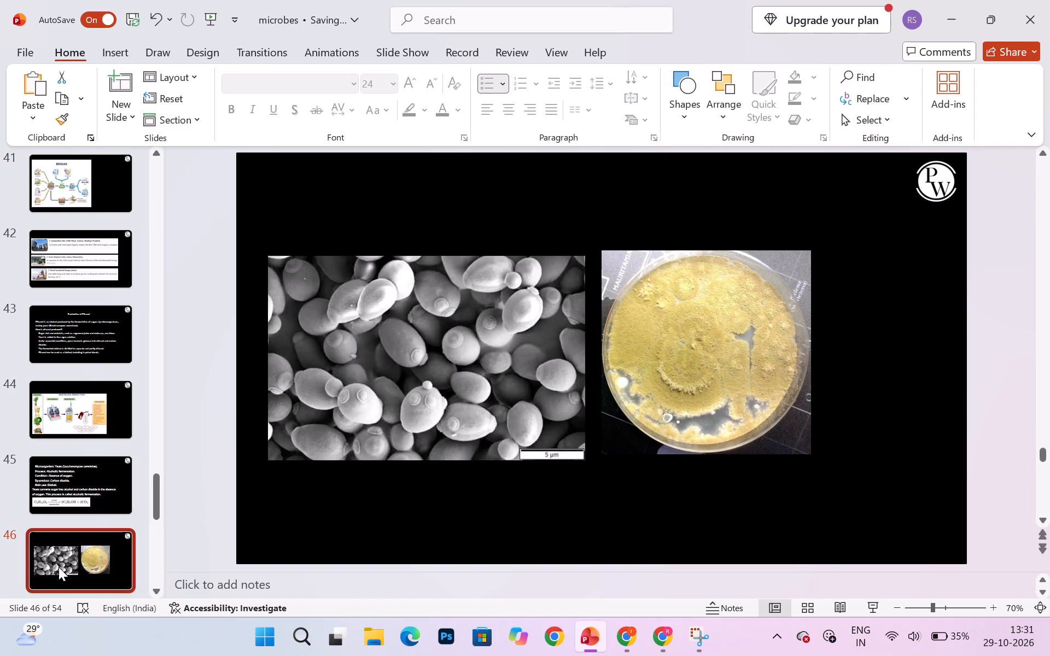
scroll(116, 479, "down", 1)
left_click(90, 479)
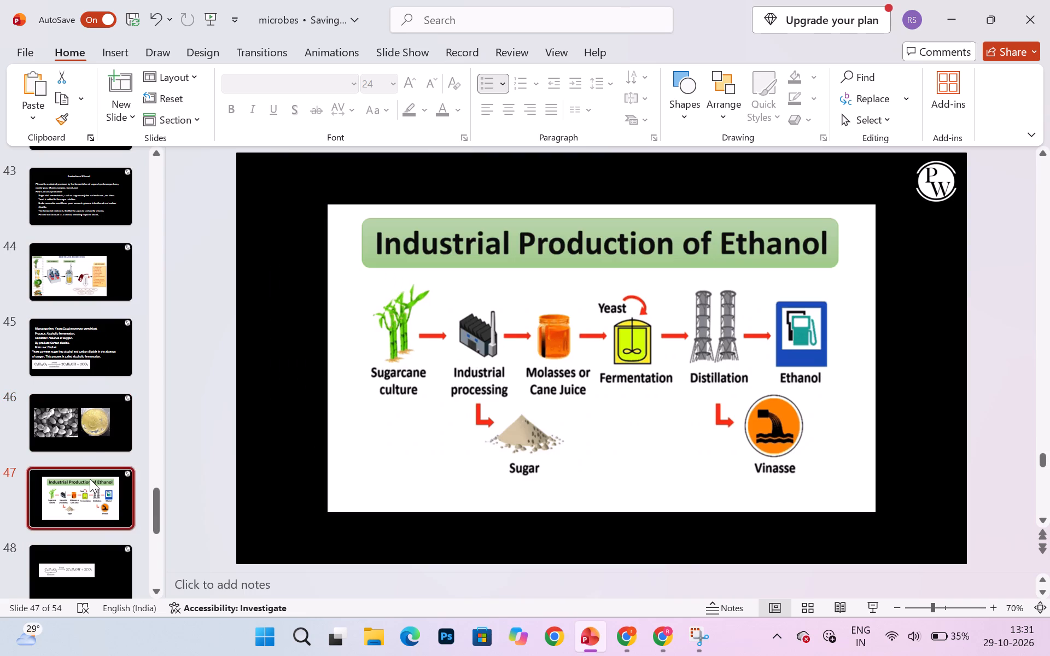
scroll(89, 437, "down", 1)
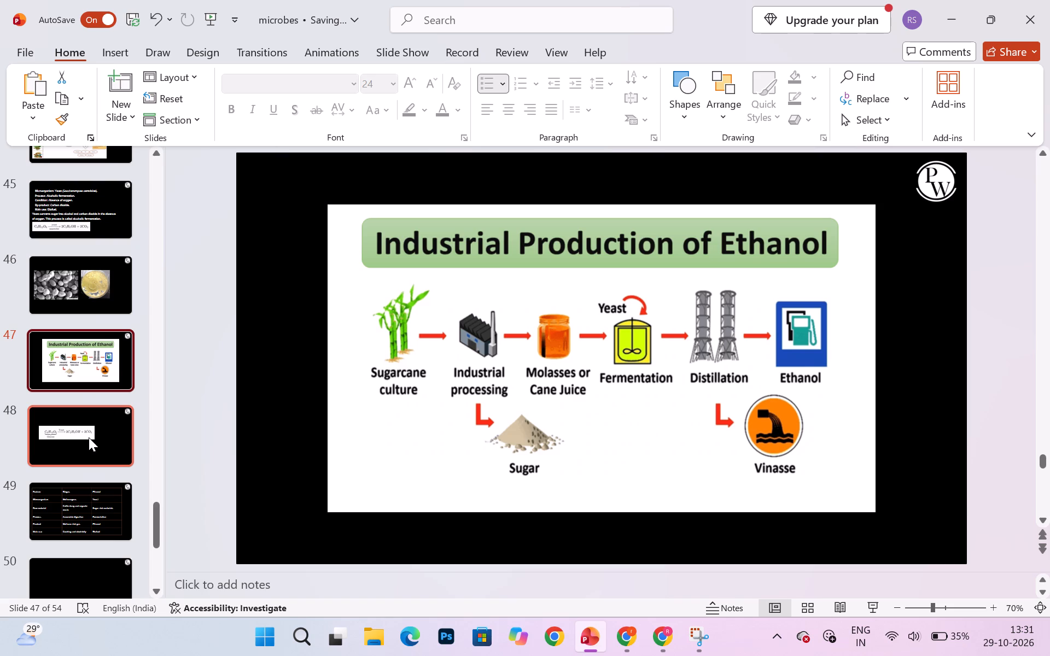
left_click(65, 285)
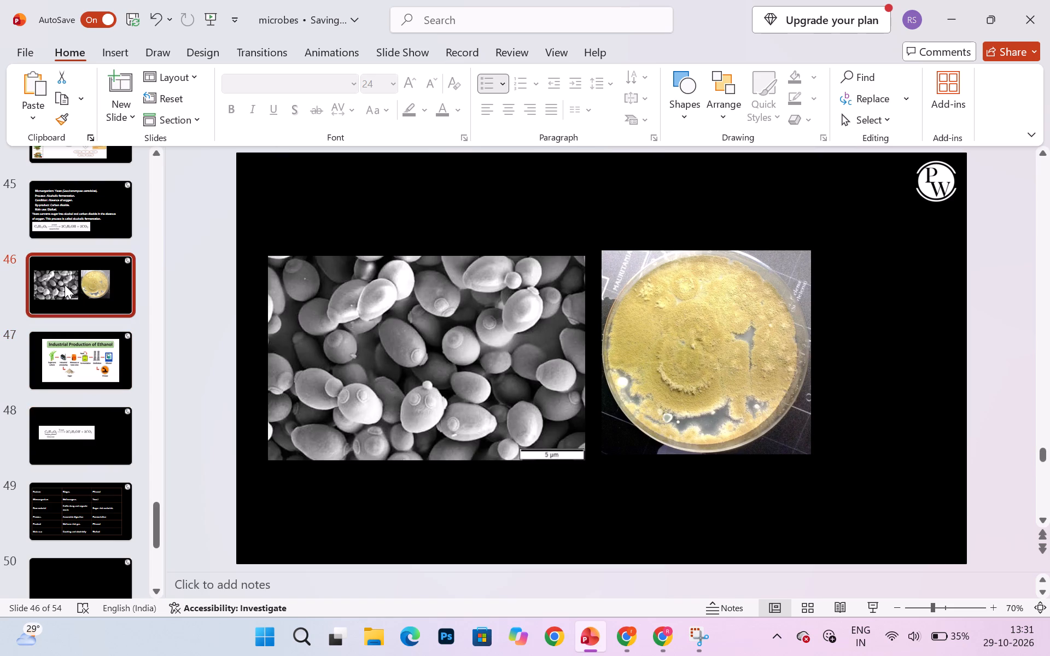
left_click(74, 348)
left_click(63, 417)
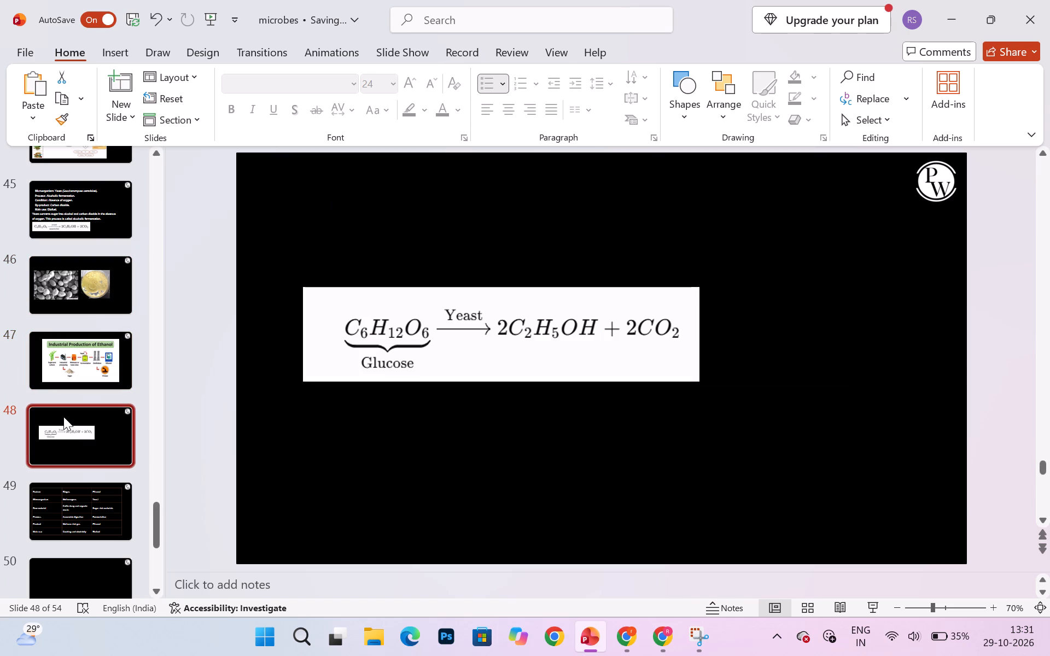
left_click(55, 323)
scroll(55, 323, "up", 1)
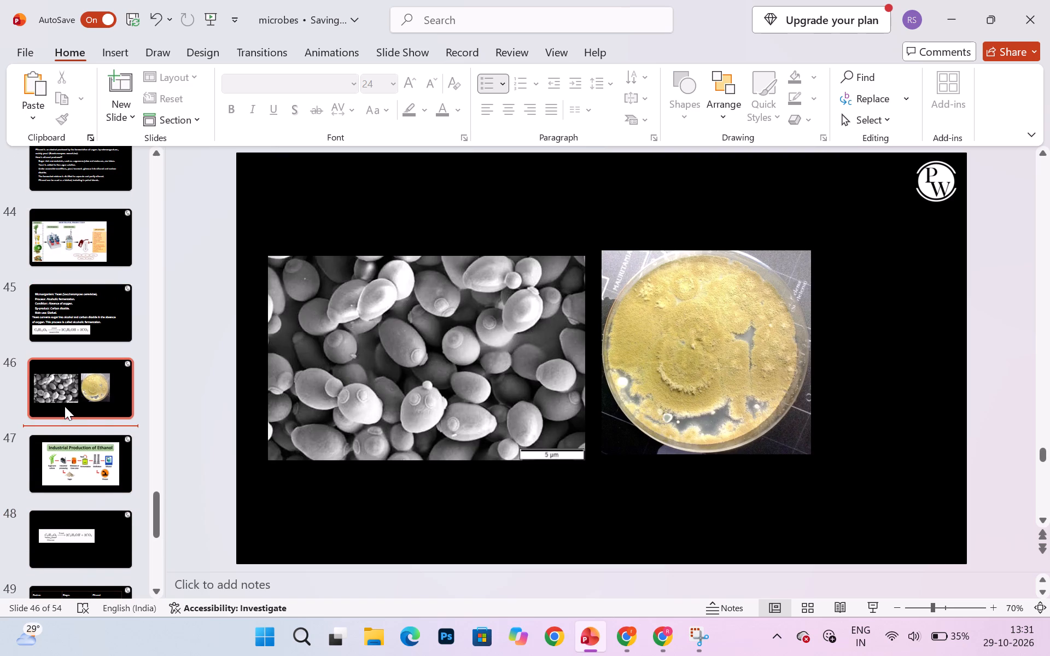
left_click(56, 329)
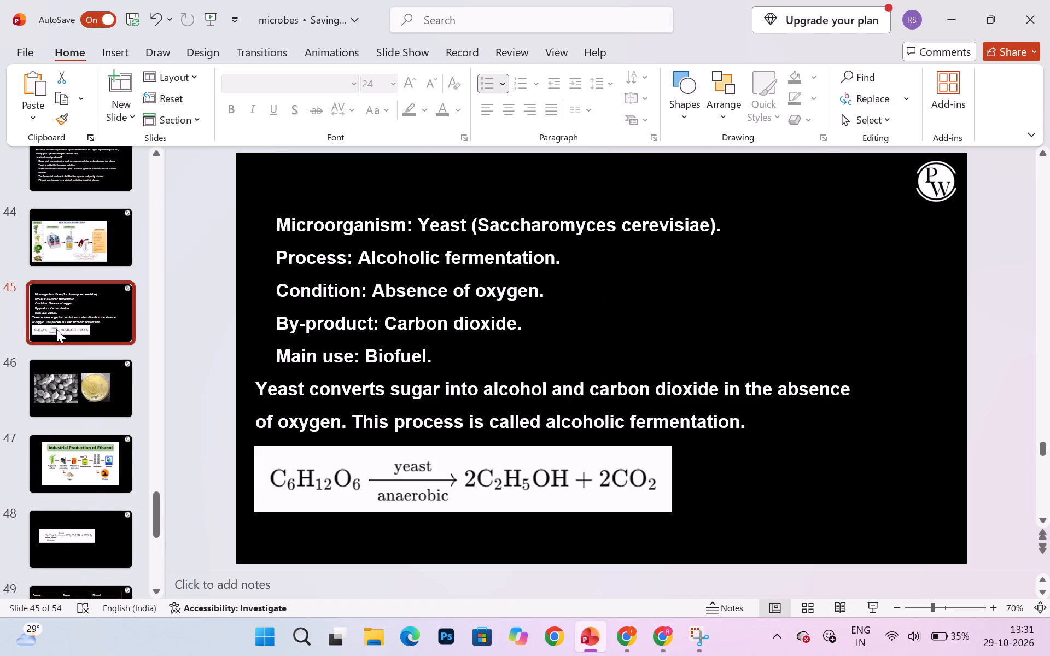
left_click(54, 400)
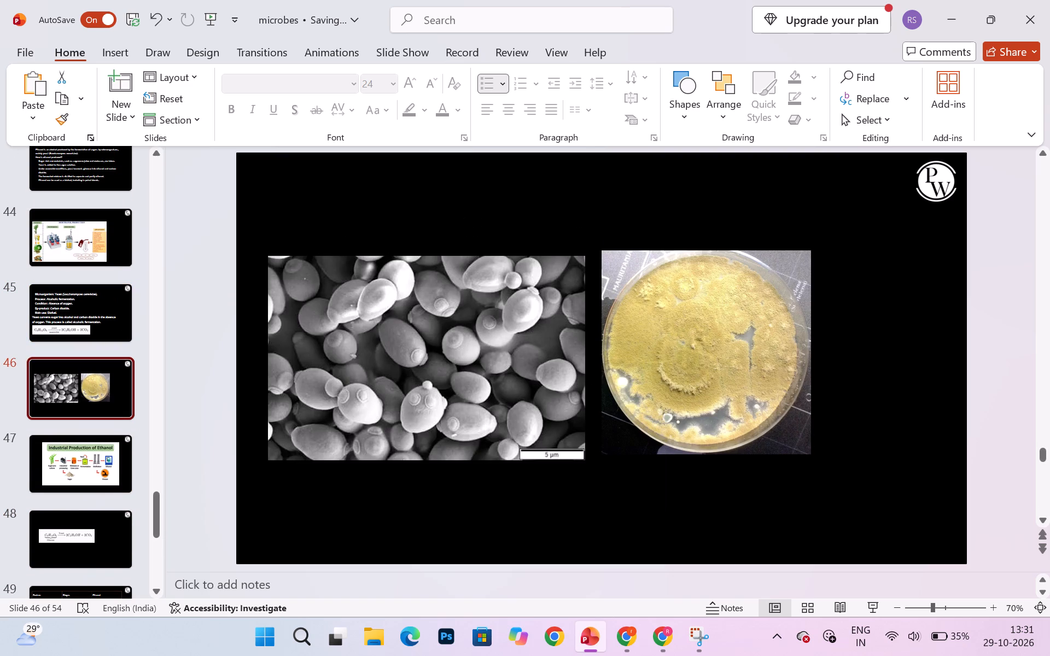
left_click(365, 262)
Move the anaerobic yeast fermentation equation image from slide 45 to slide 46, placing it beneath the yeast and culture plate pictures.
left_click(92, 317)
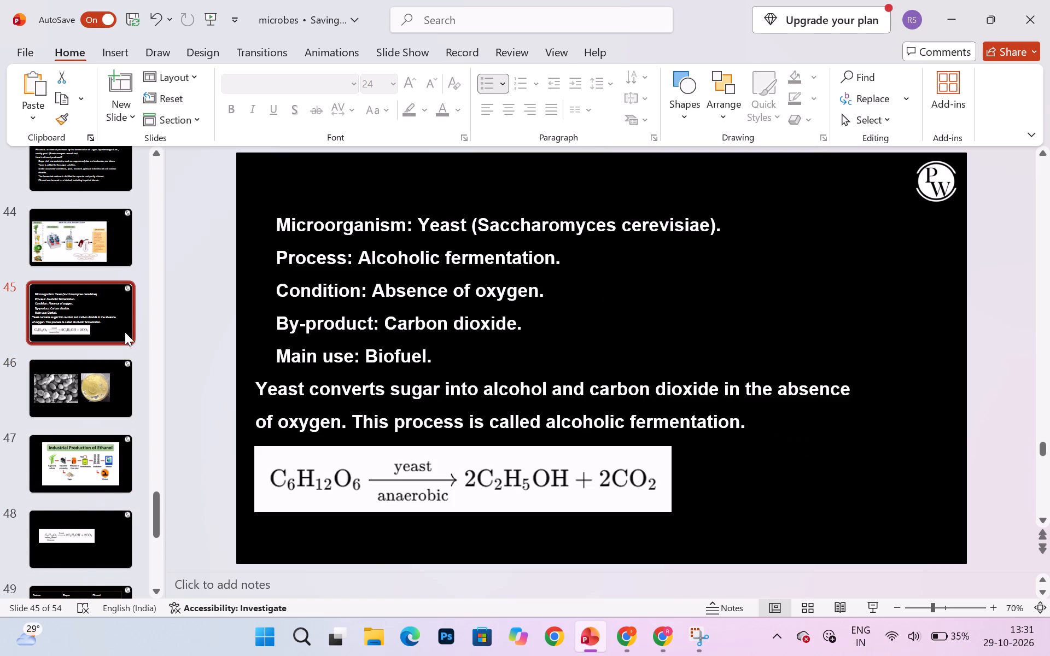
left_click(293, 467)
key("ctrl+x")
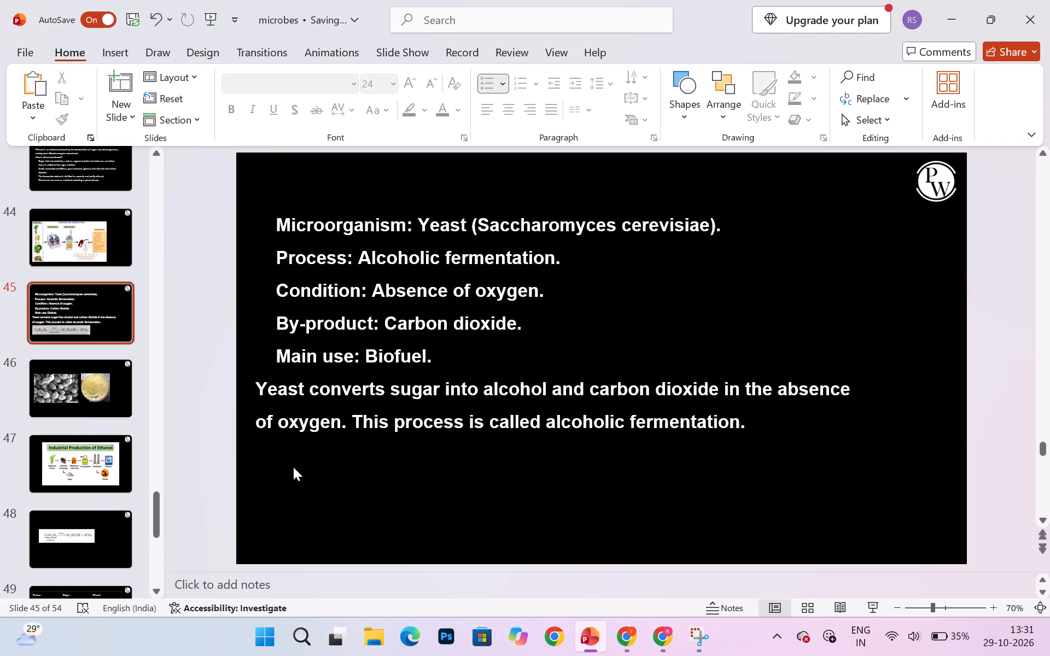
left_click(109, 407)
left_click(331, 507)
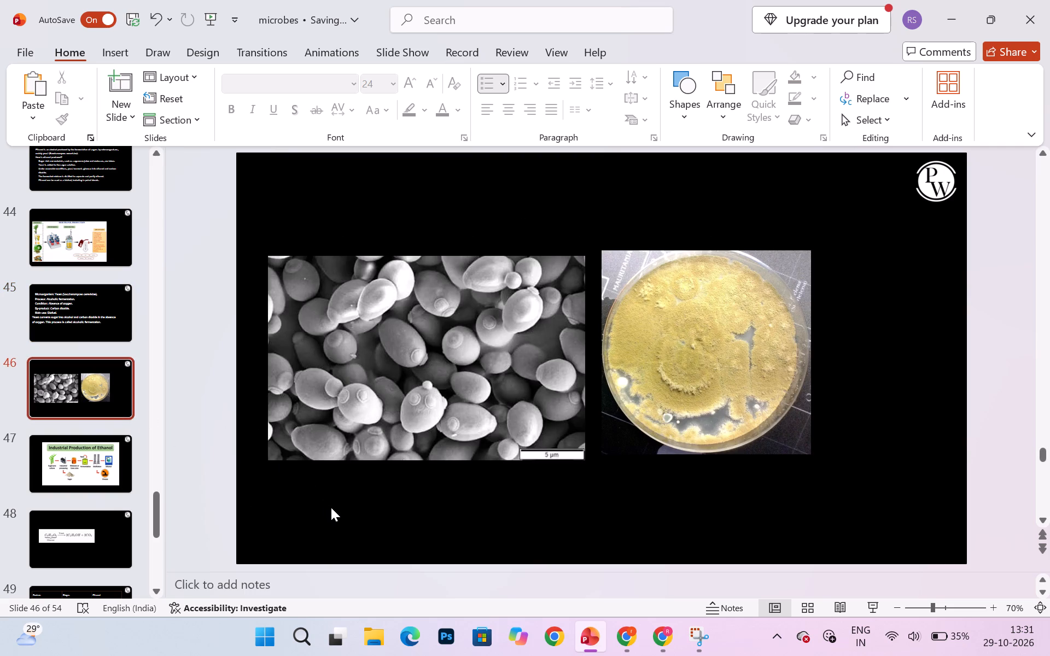
key("ctrl+v")
left_click_drag(369, 494, 434, 517)
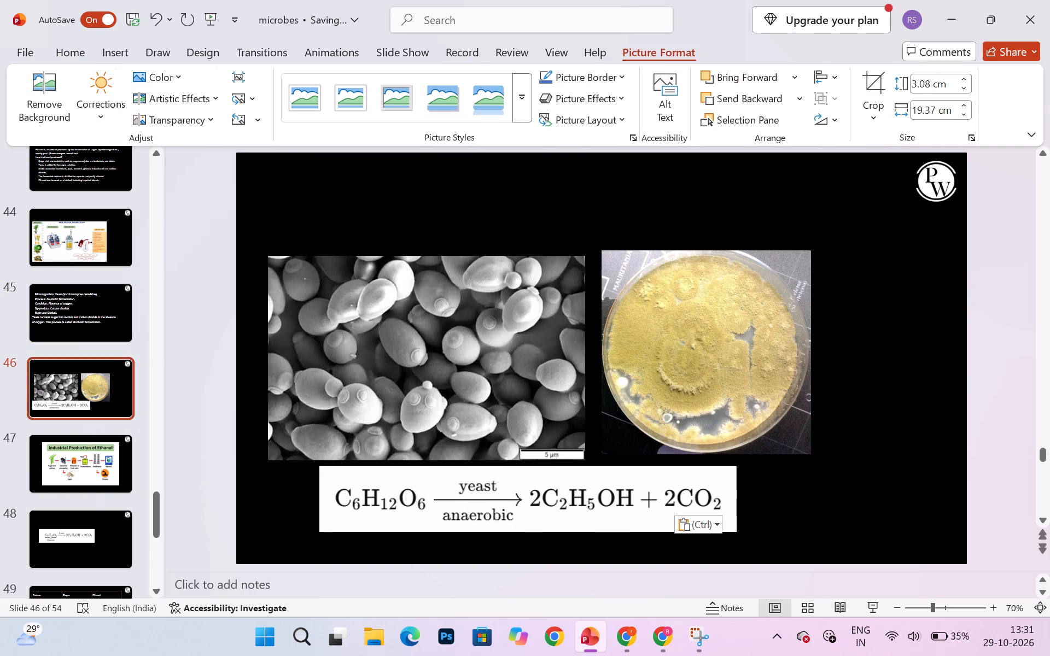
left_click_drag(434, 517, 433, 517)
Compare the equation slides and delete slide 48 holding the duplicate glucose-to-ethanol yeast equation.
left_click(56, 531)
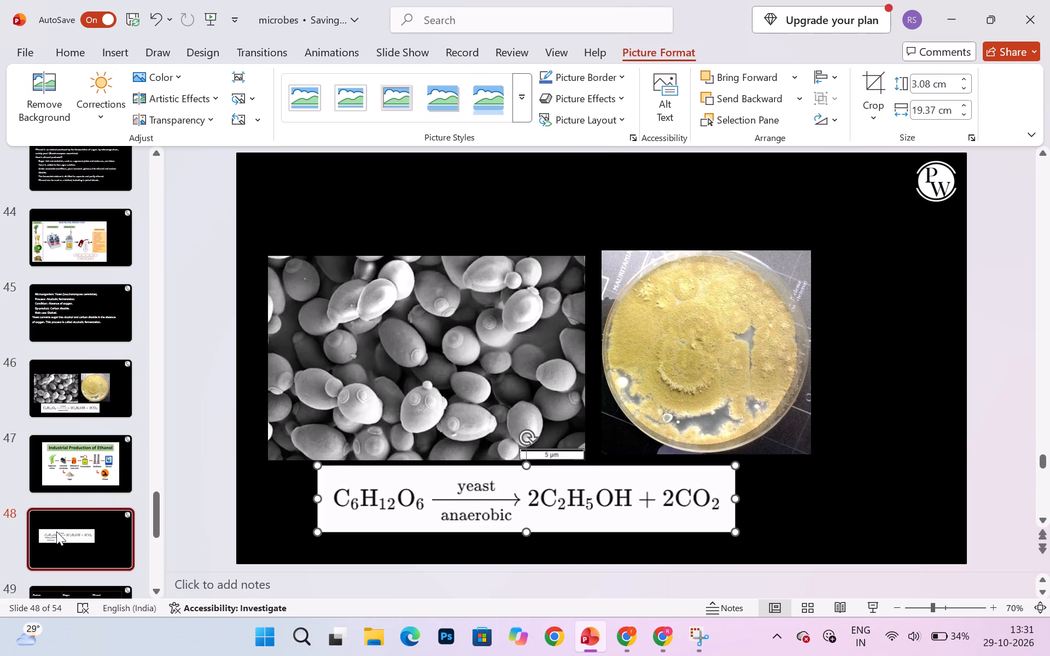
left_click(60, 367)
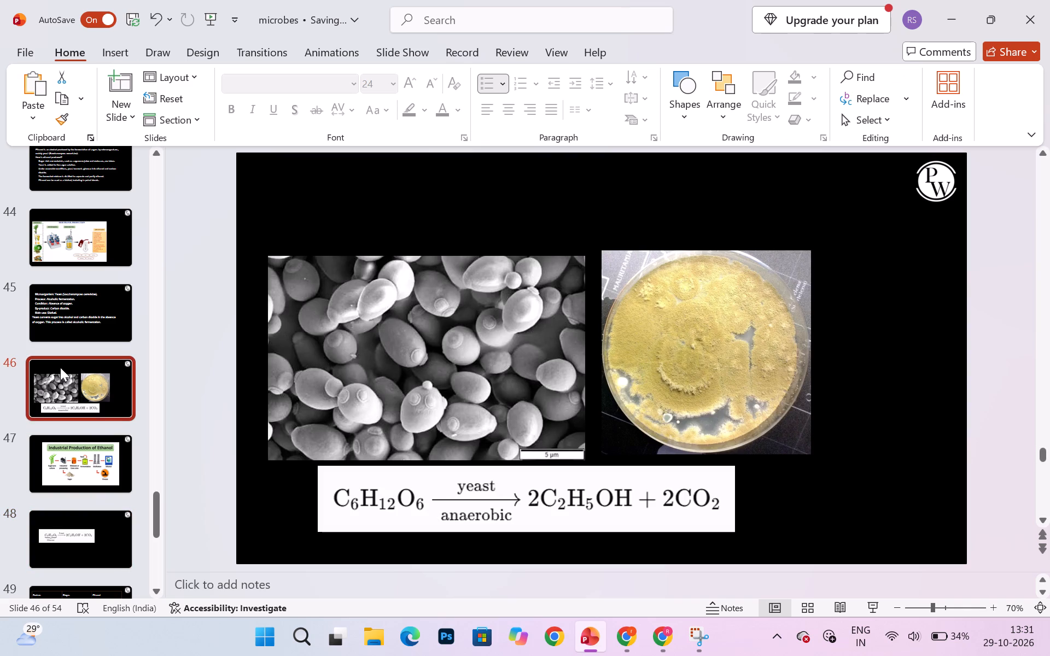
left_click(80, 465)
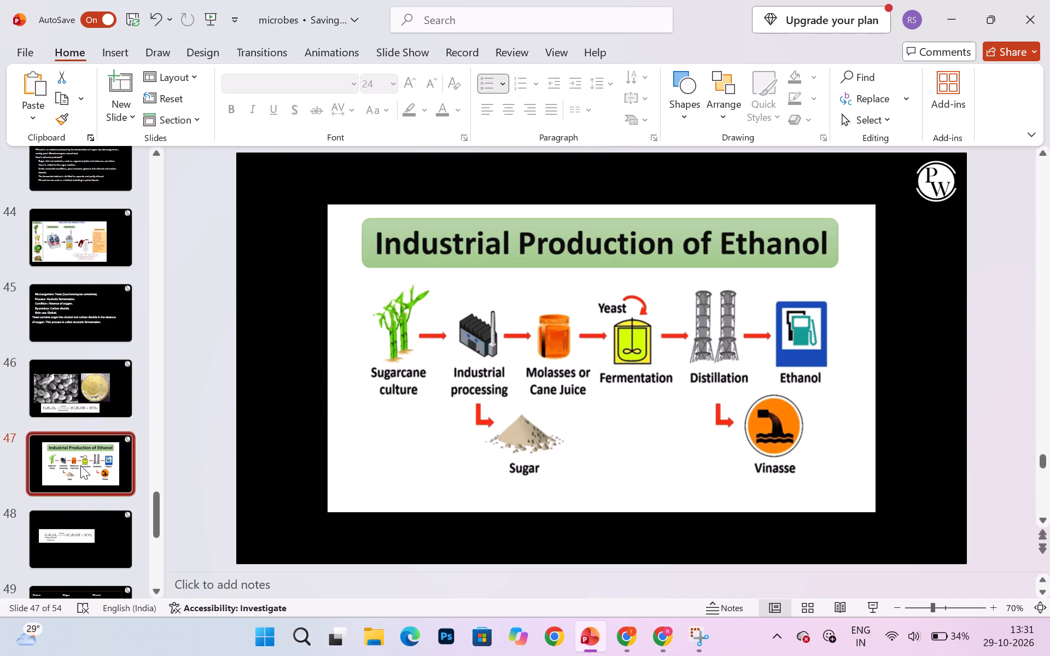
left_click(68, 537)
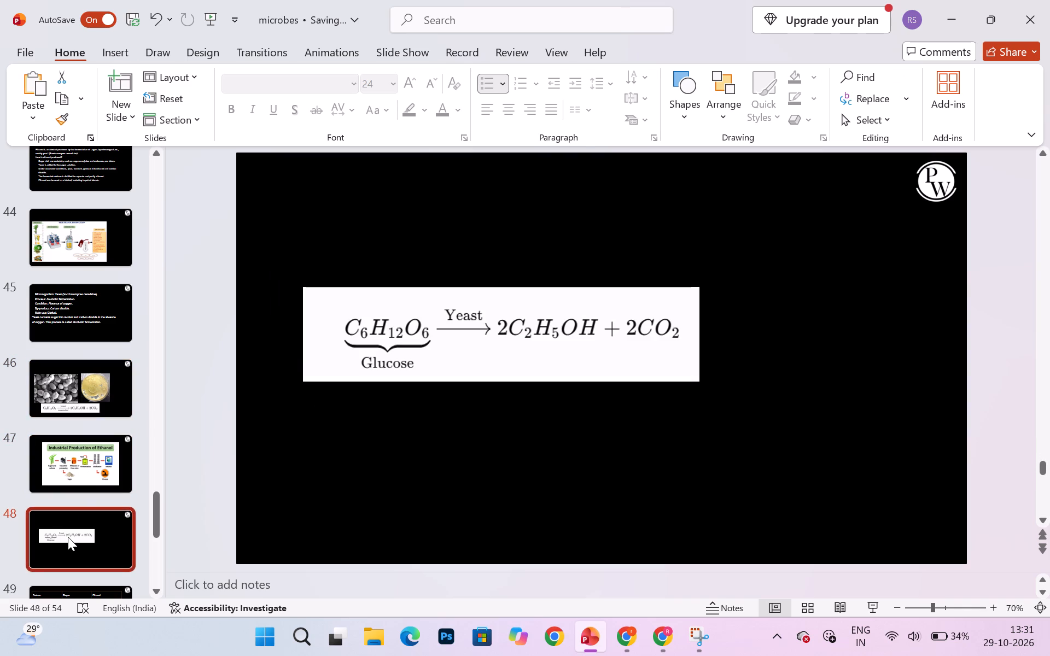
key("BackSpace")
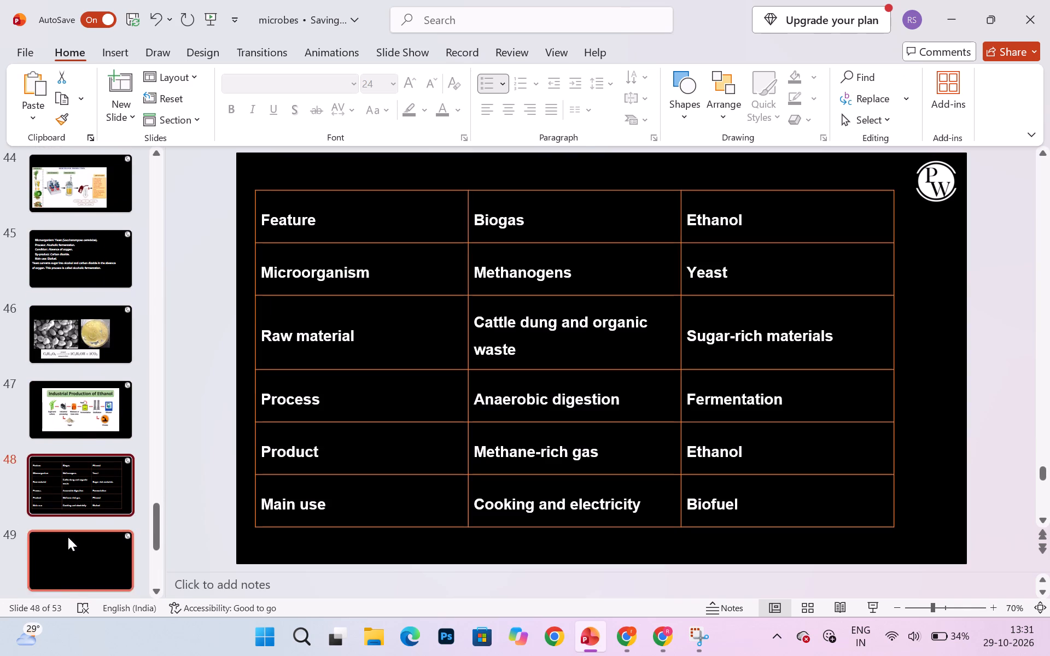
scroll(68, 537, "down", 1)
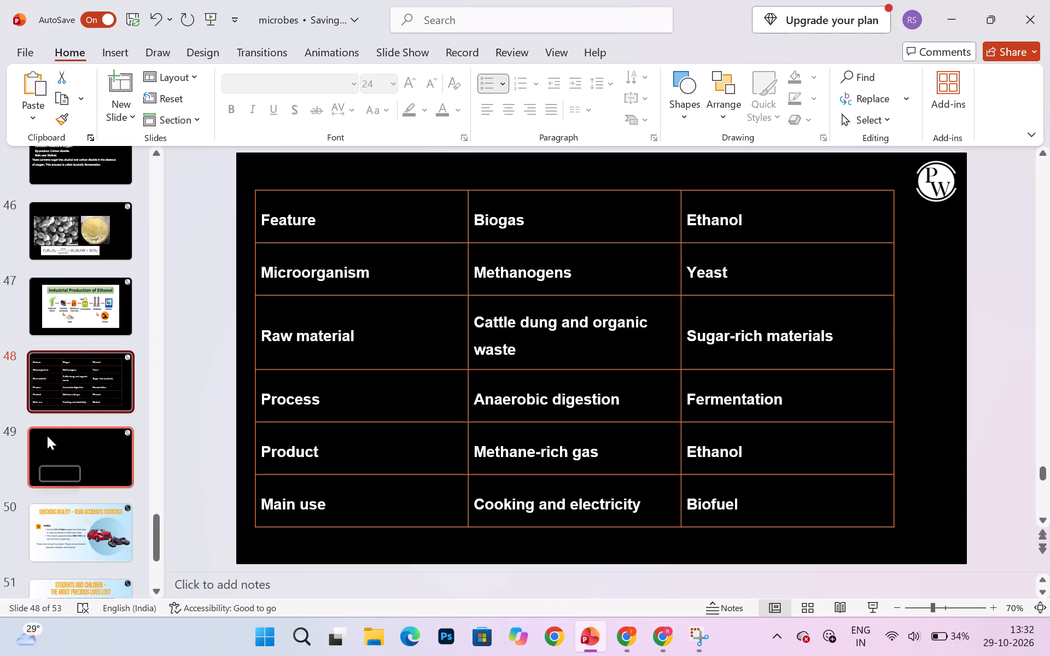
left_click(42, 442)
left_click(86, 388)
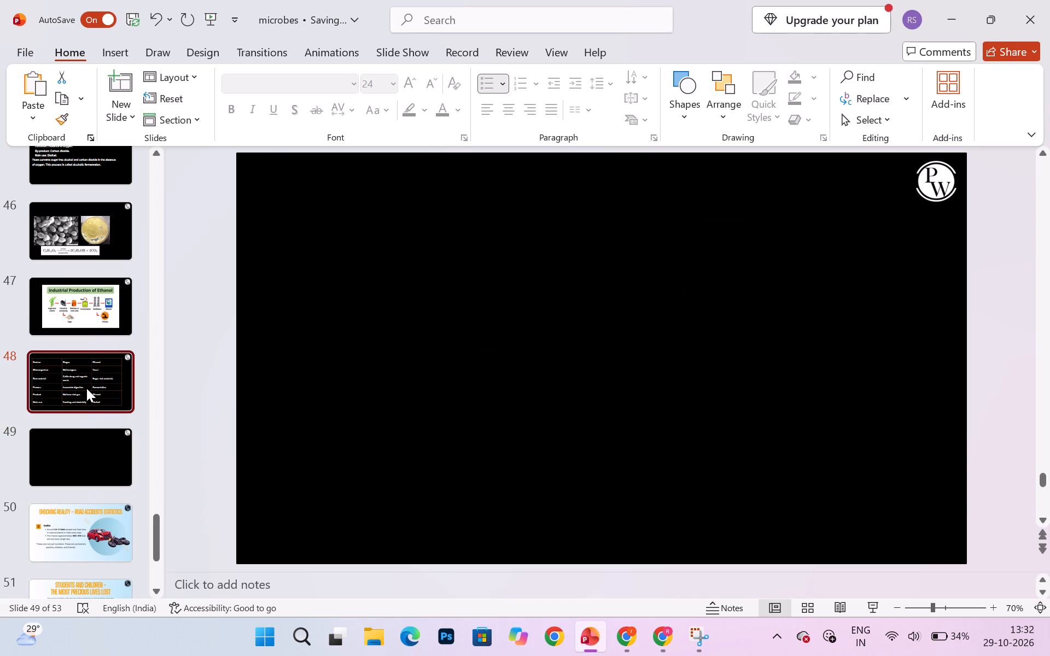
scroll(85, 511, "down", 1)
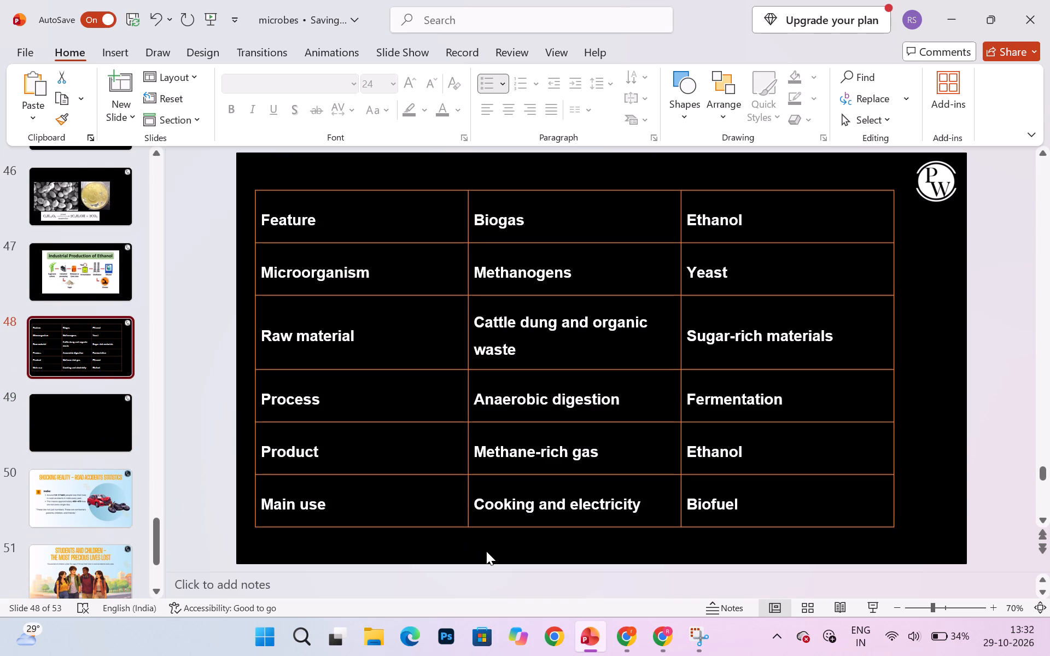
left_click(639, 634)
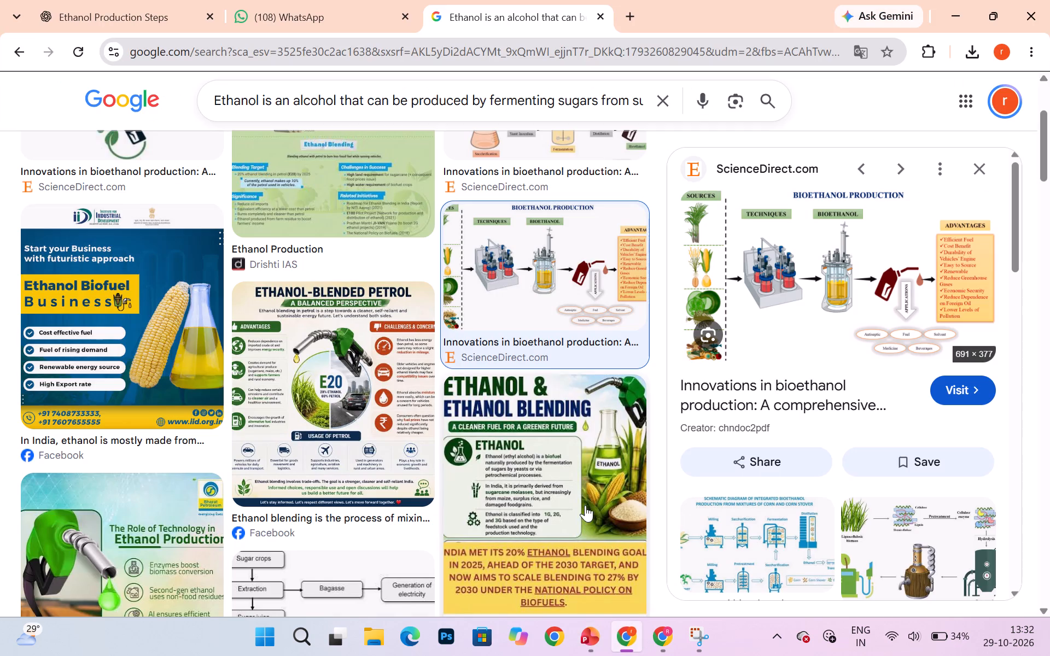
scroll(577, 462, "down", 5)
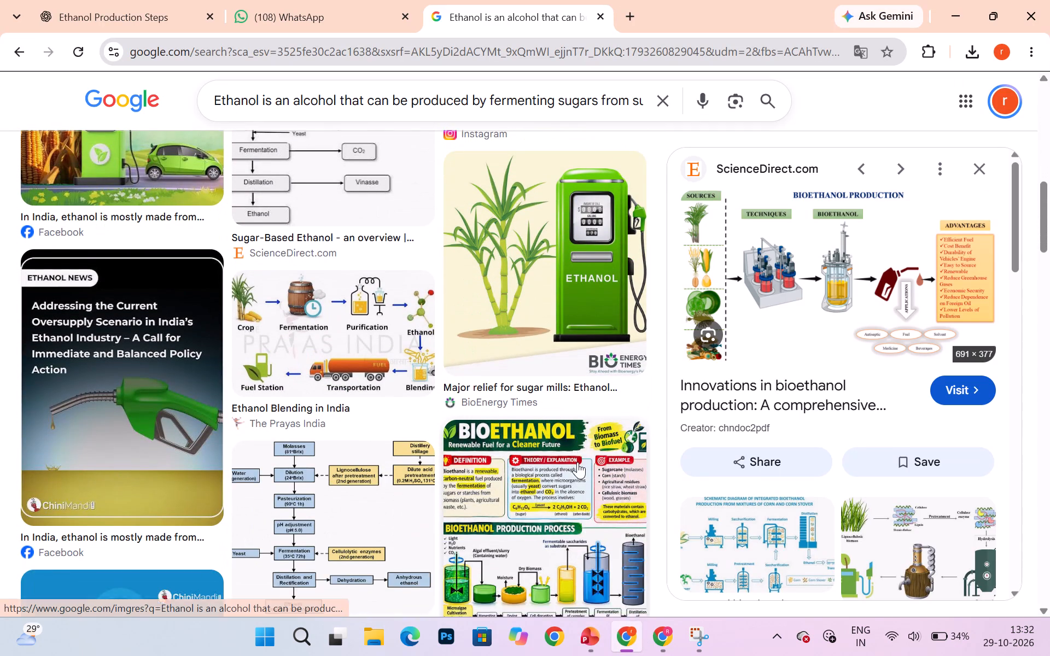
scroll(577, 462, "up", 1)
left_click(580, 350)
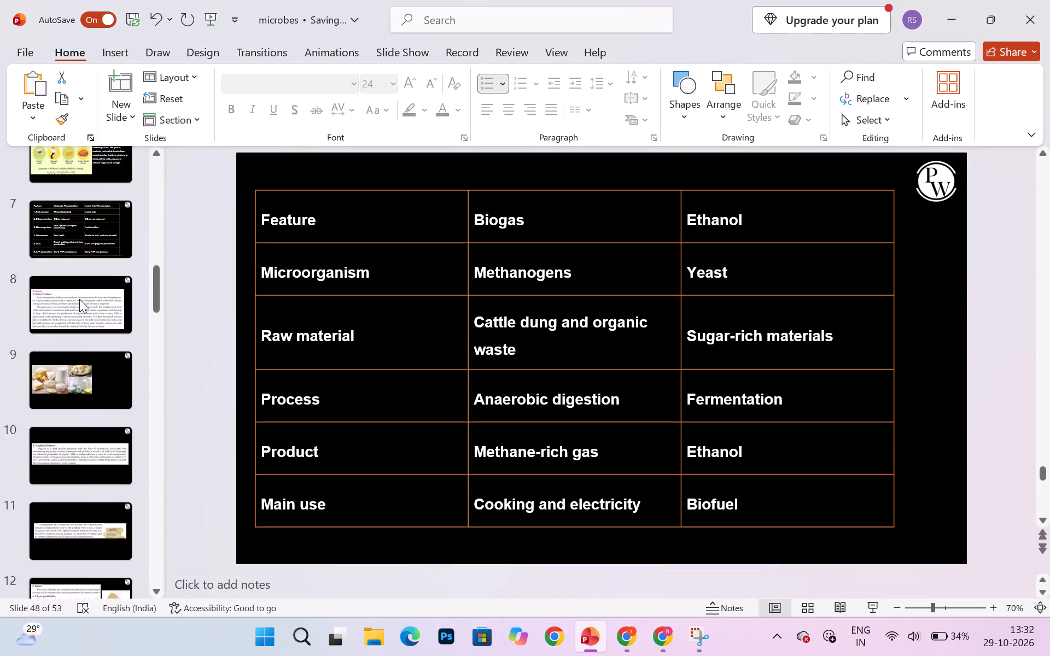
left_click(86, 184)
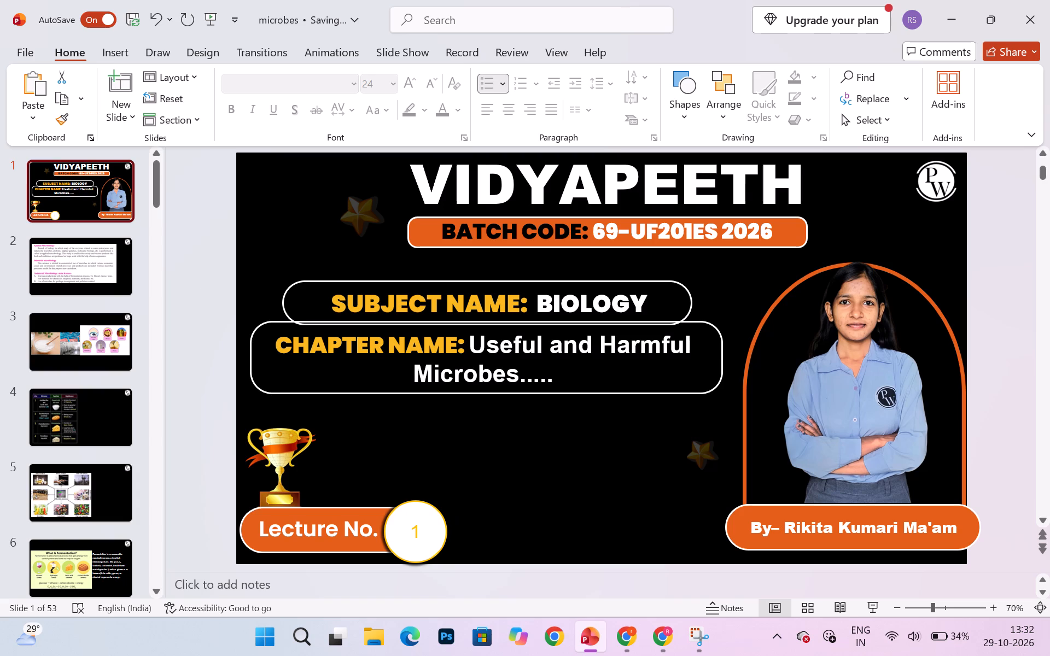
left_click(92, 256)
key("Down")
key("Down")
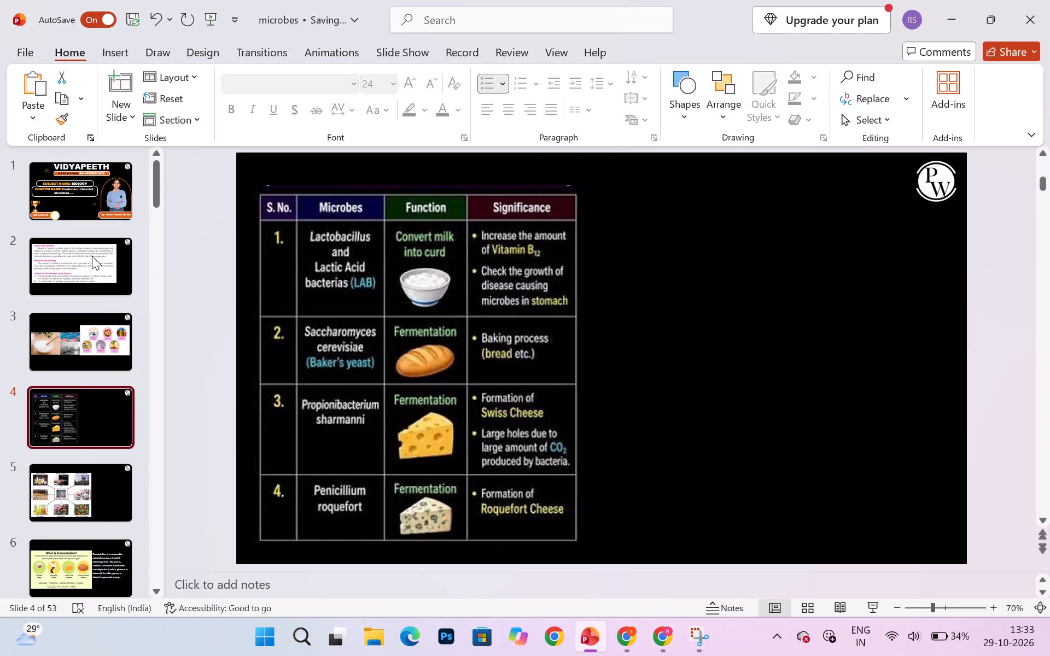
key("Down")
key("Down")
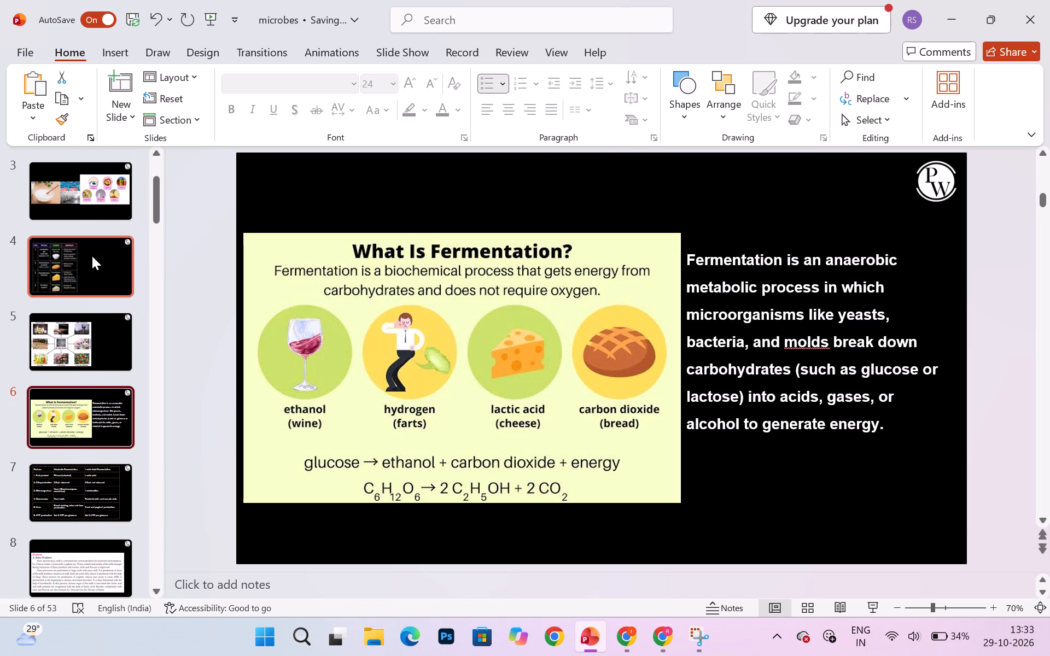
key("Down")
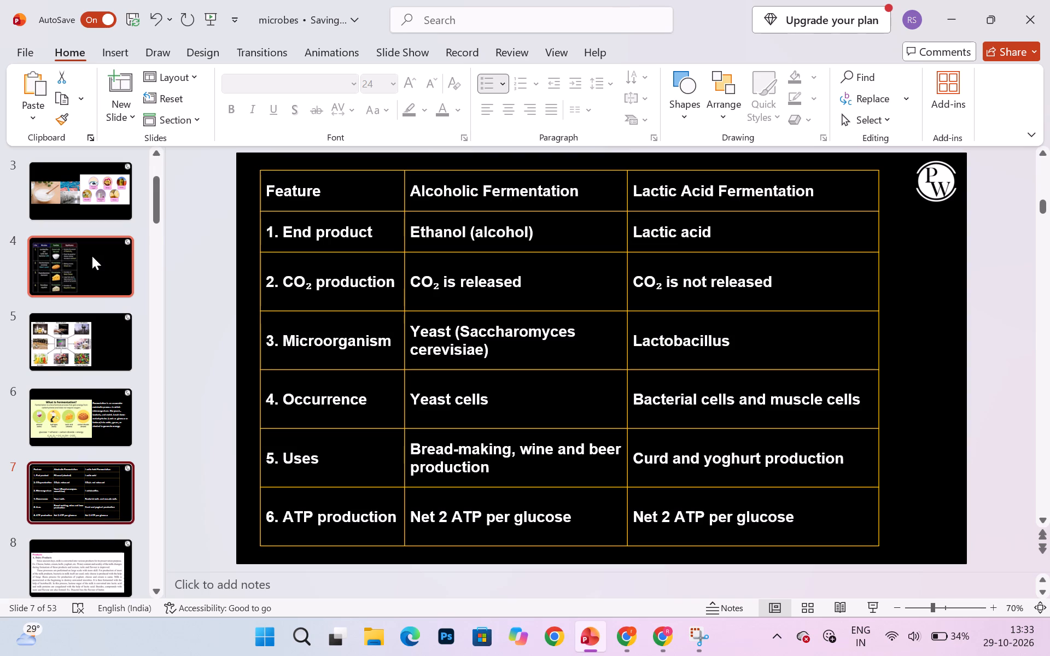
Review slides 8 to 14 on dairy, yoghurt and cheese production, through the "Do you know?" box.
key("Down")
key("Down")
key("Down")
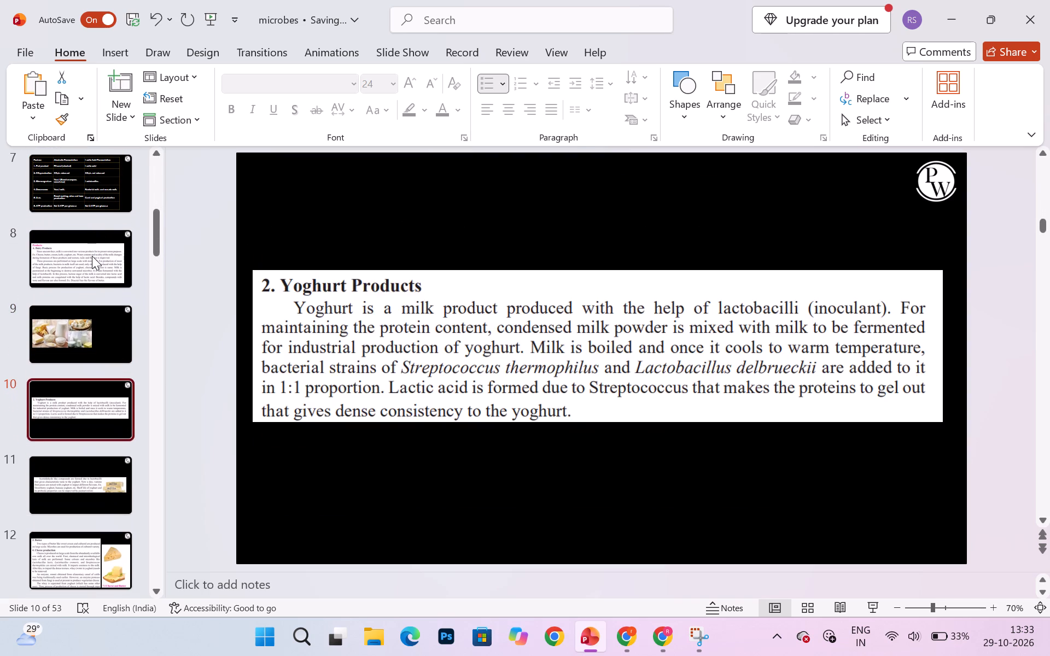
key("Down")
key("Down")
key("Down")
key("Down")
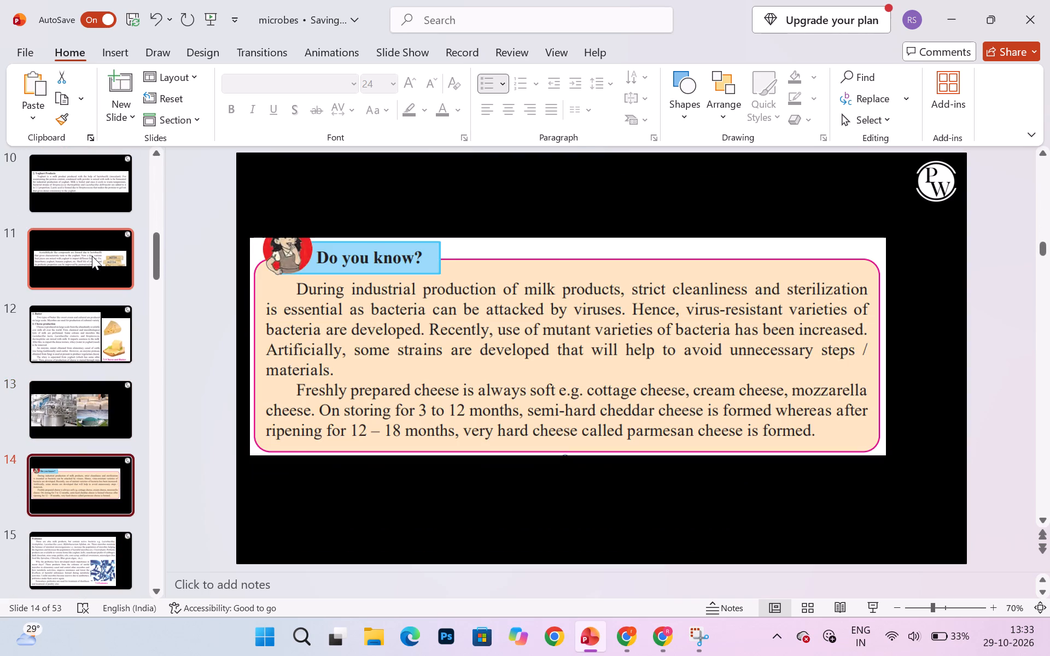
Review slides 15 to 27, covering bread, vinegar, beverages, organic acids, antibiotics and the following microbial topics.
key("Down")
key("Down")
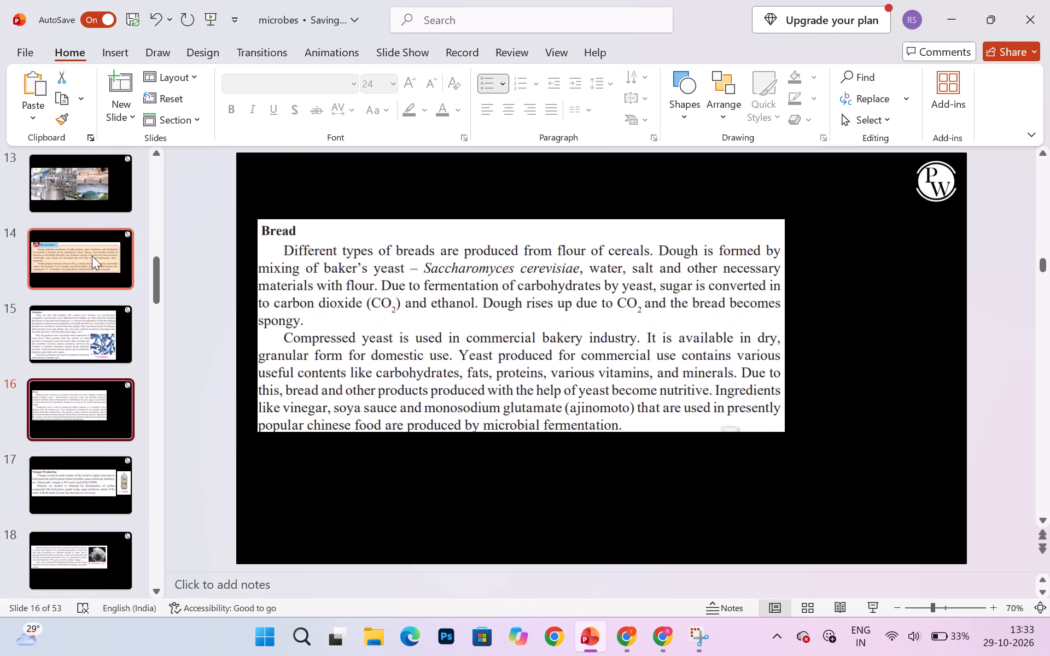
key("Down")
key("Down")
key("Down")
key("Down")
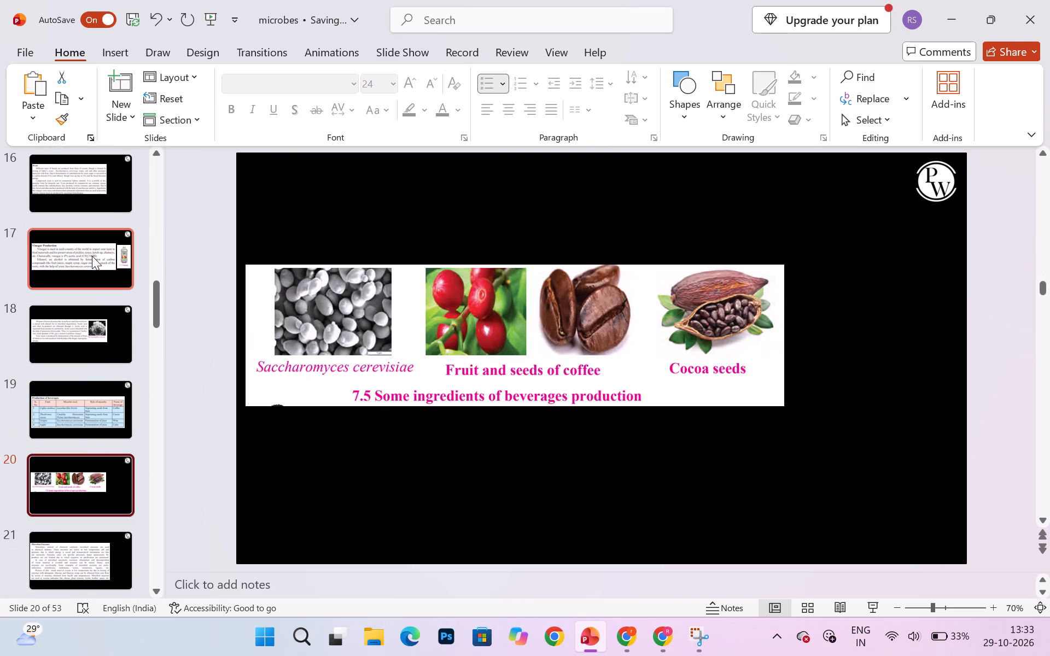
key("Down")
key("Down")
key("Down")
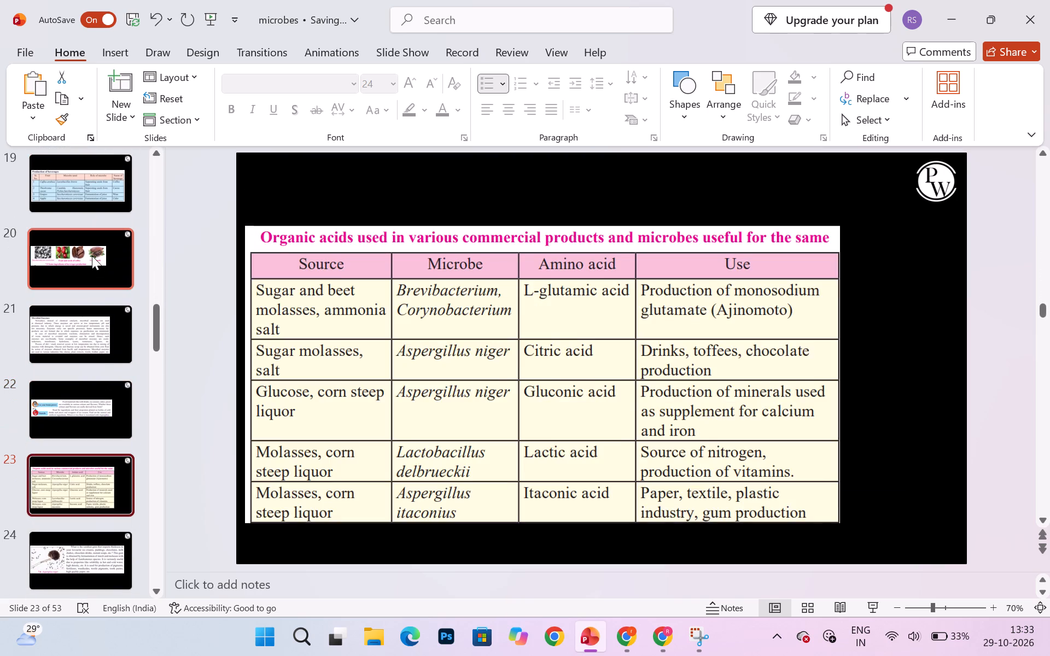
key("Down")
key("Down")
key("Down")
key("Down")
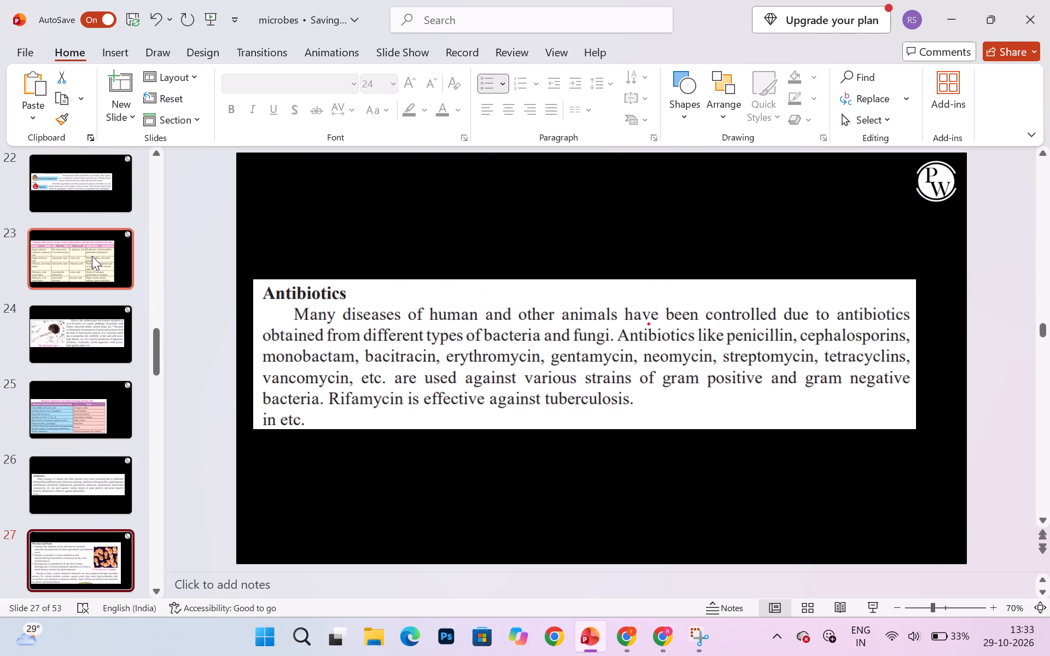
Review slides 28 to 38, covering microbial pollution control, sewage management, bioremediation and the leftover cheese-making text.
key("Down")
key("Down")
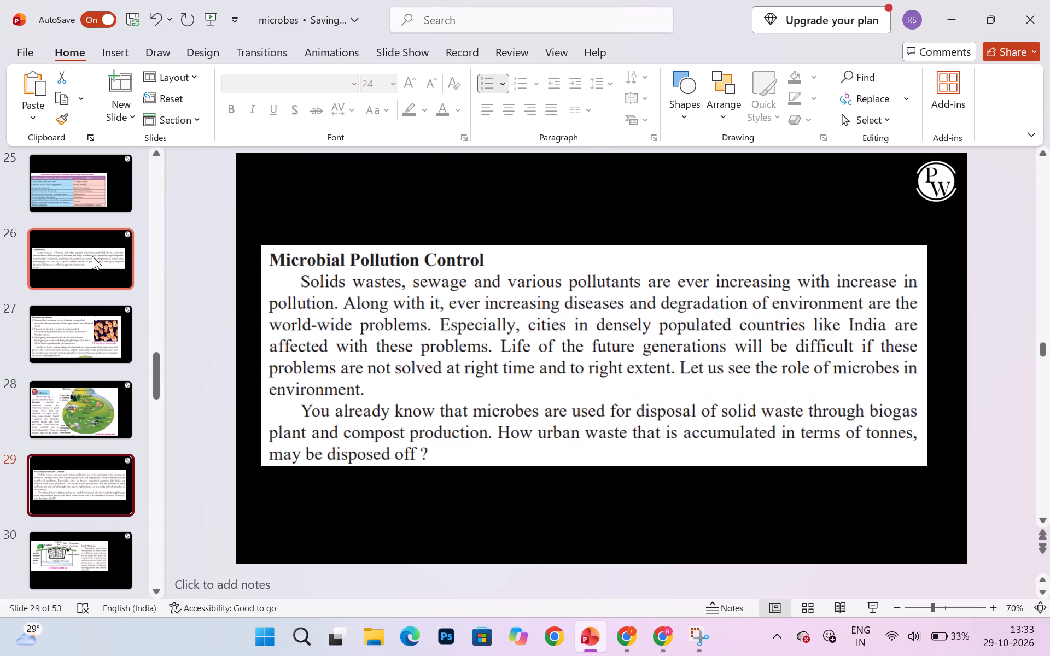
key("Down")
key("Down")
key("Down")
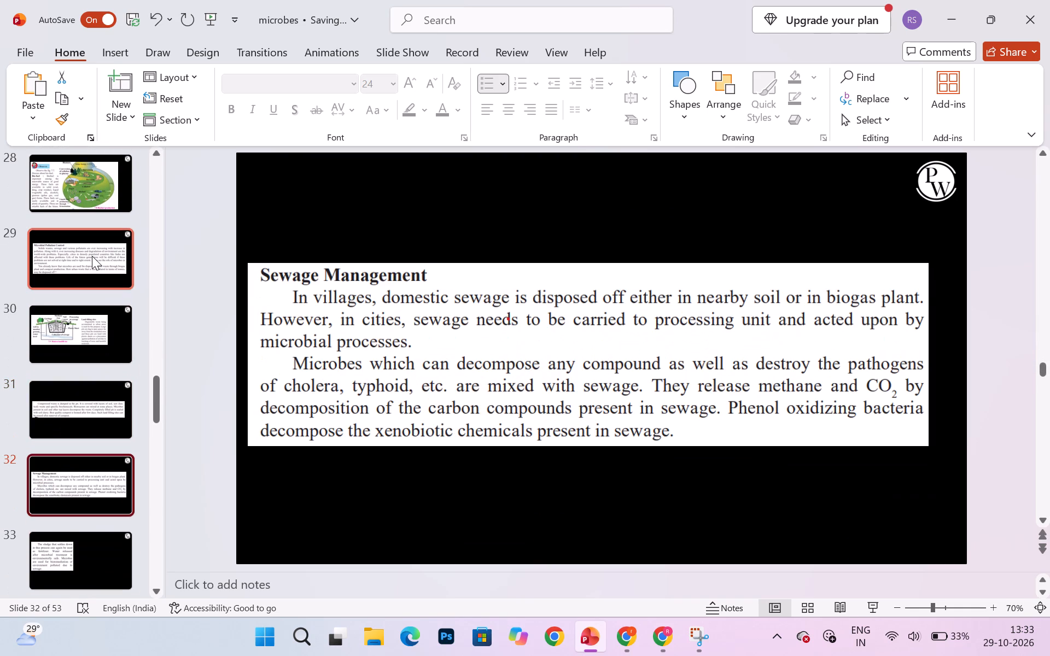
key("Up")
key("Up")
key("Up")
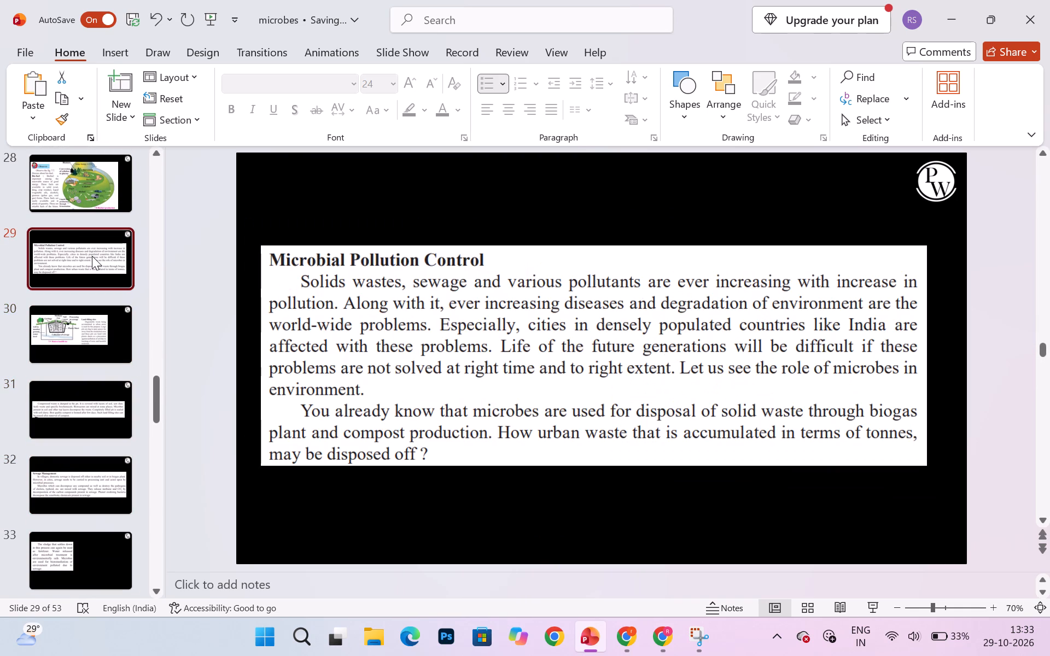
key("Down")
key("Down")
key("Down")
key("Down")
key("Down")
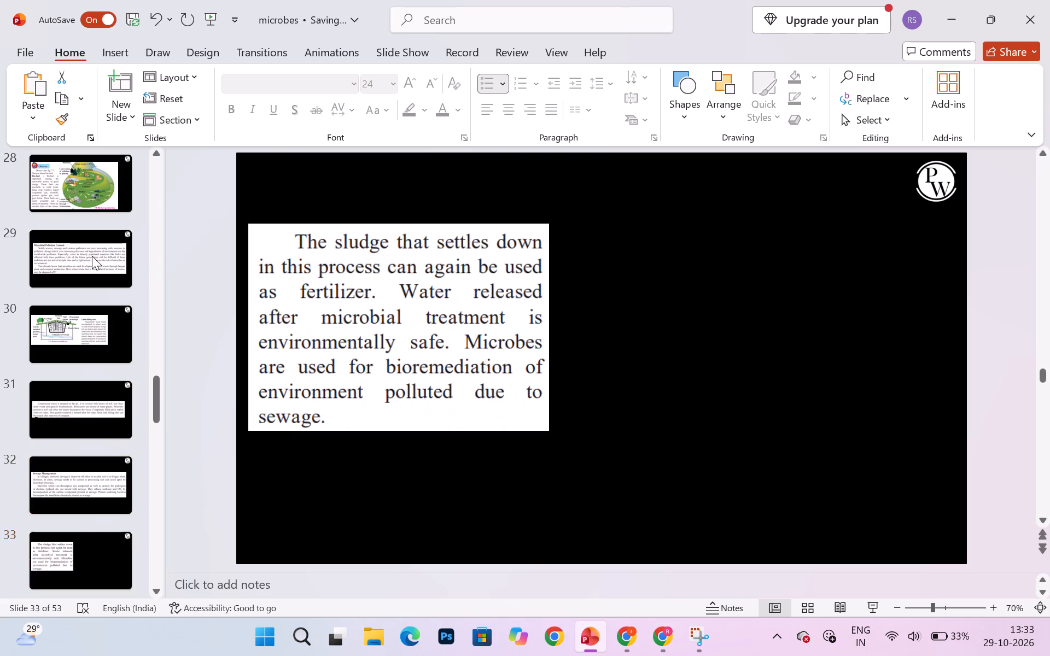
key("Down")
key("Down")
key("Down")
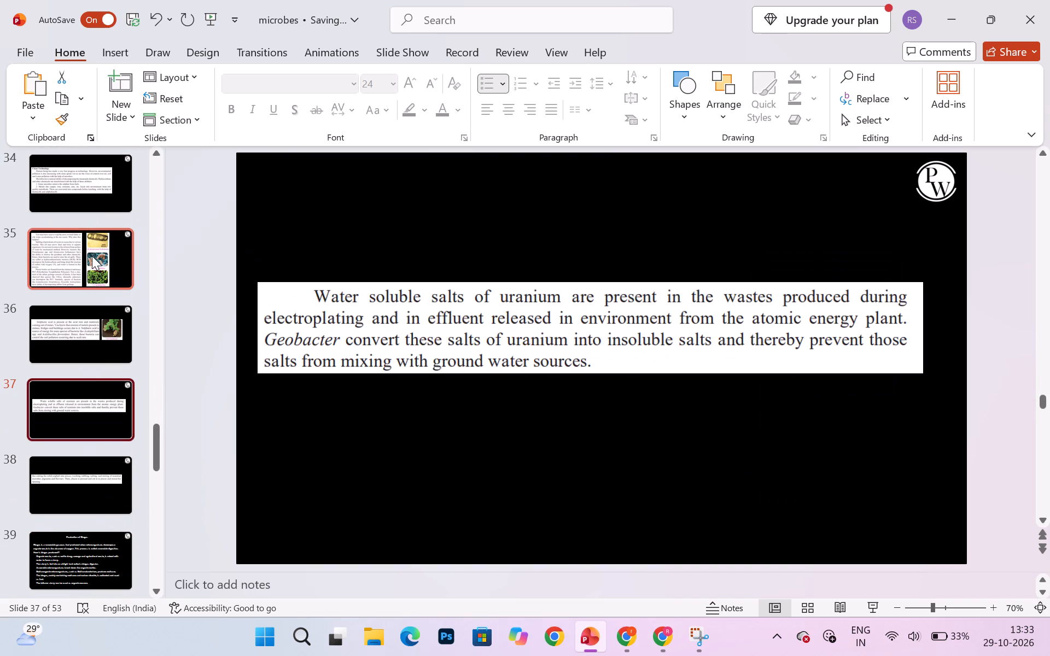
key("Down")
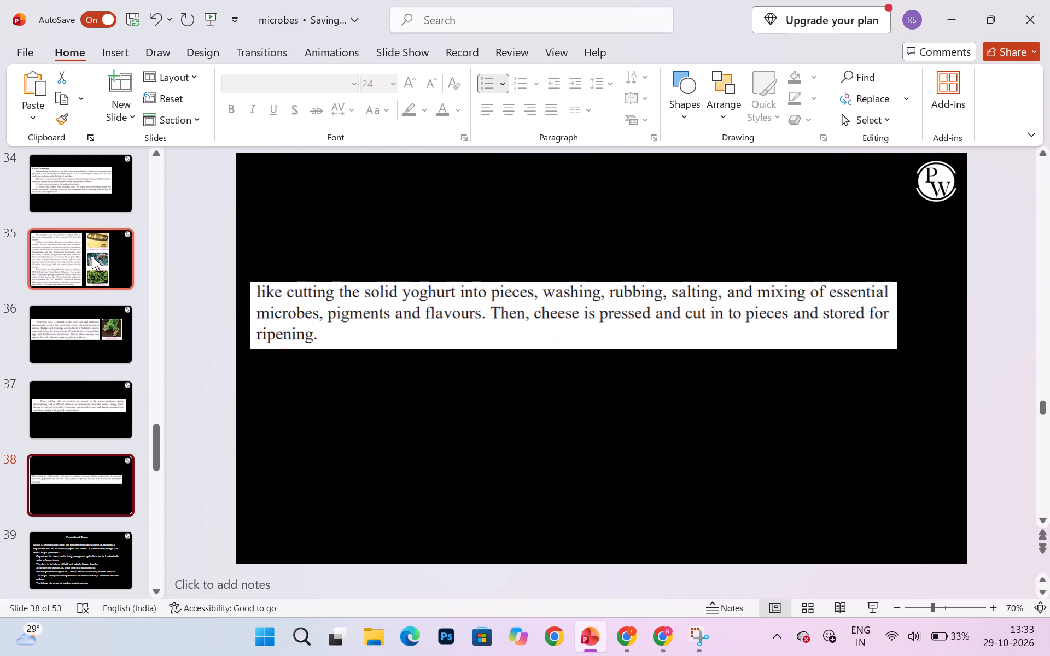
Review slides 39 to 42 on biogas production, the digester diagram, the biogas cycle and the Indian plant examples.
key("Down")
key("Down")
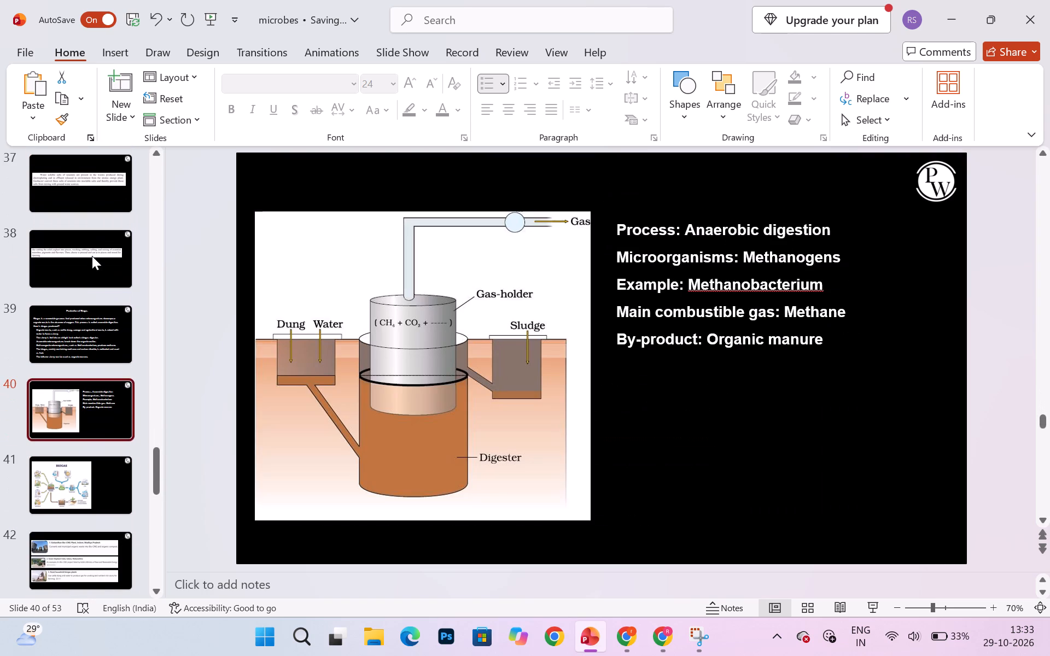
key("Up")
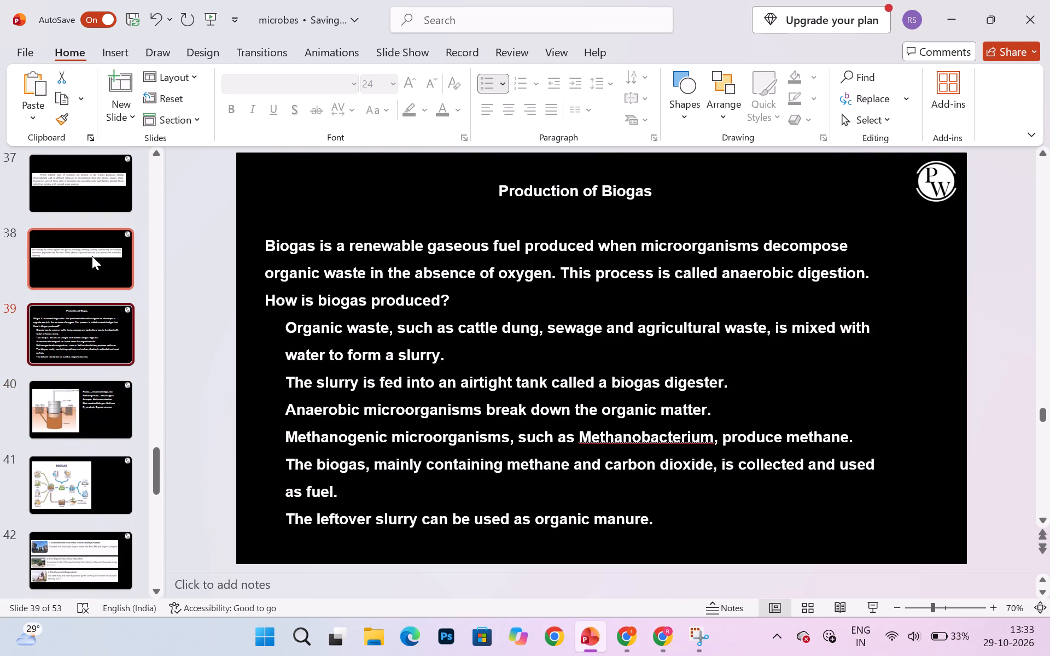
key("Down")
key("Down")
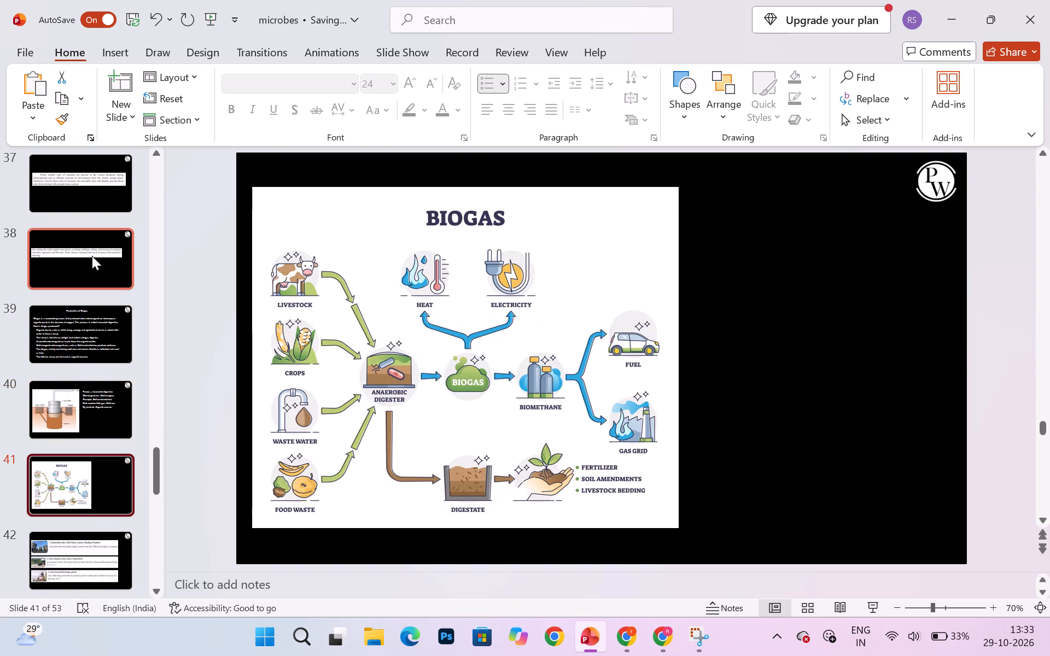
key("Up")
key("Up")
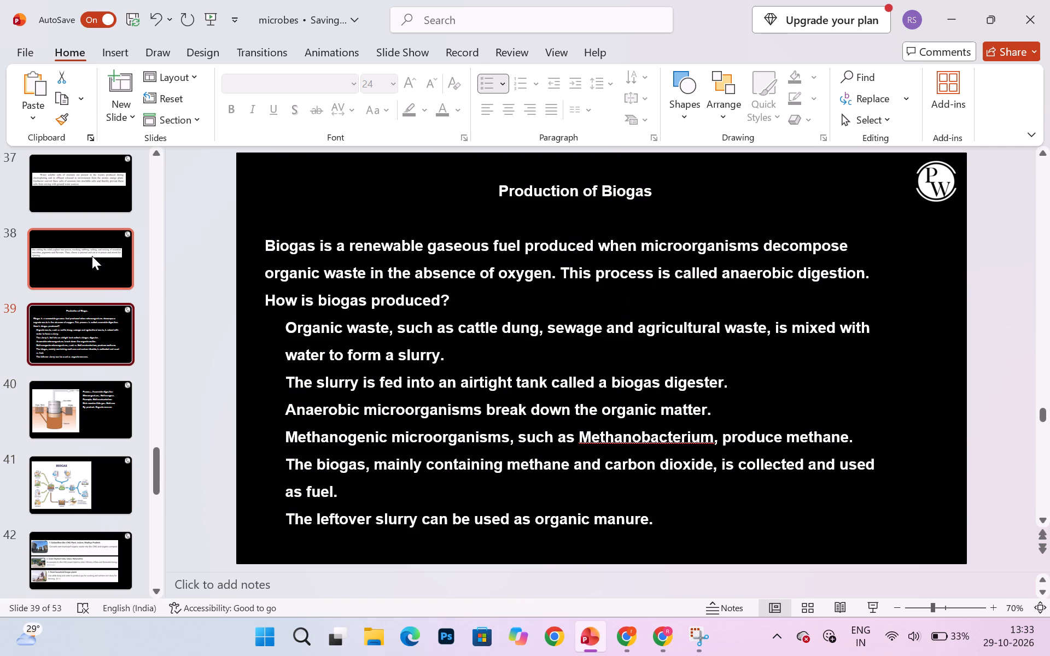
key("Down")
key("Down")
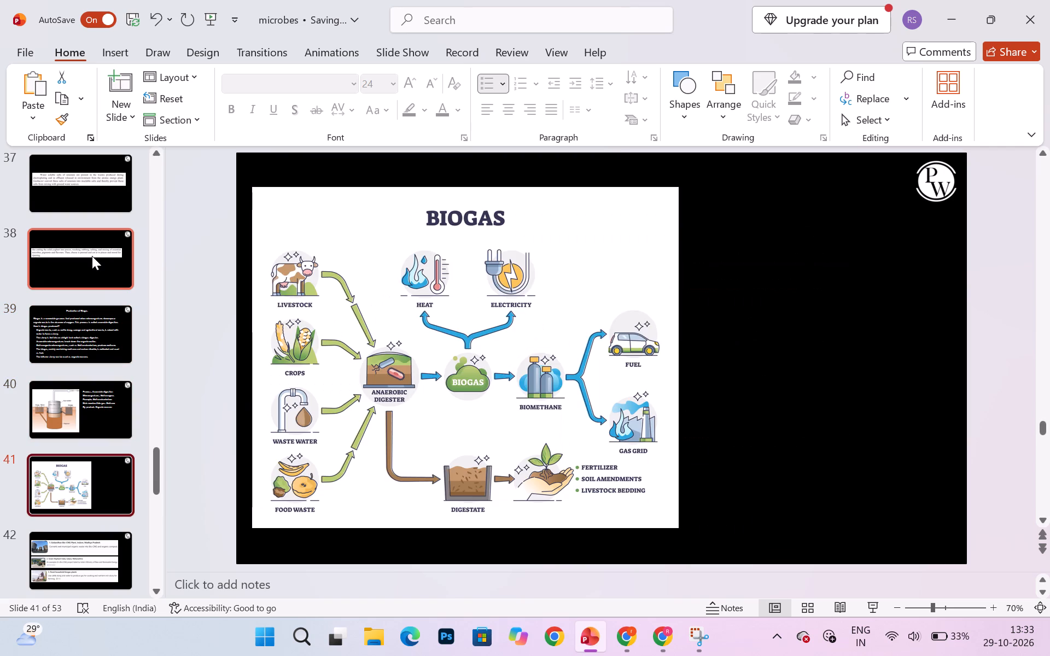
key("Down")
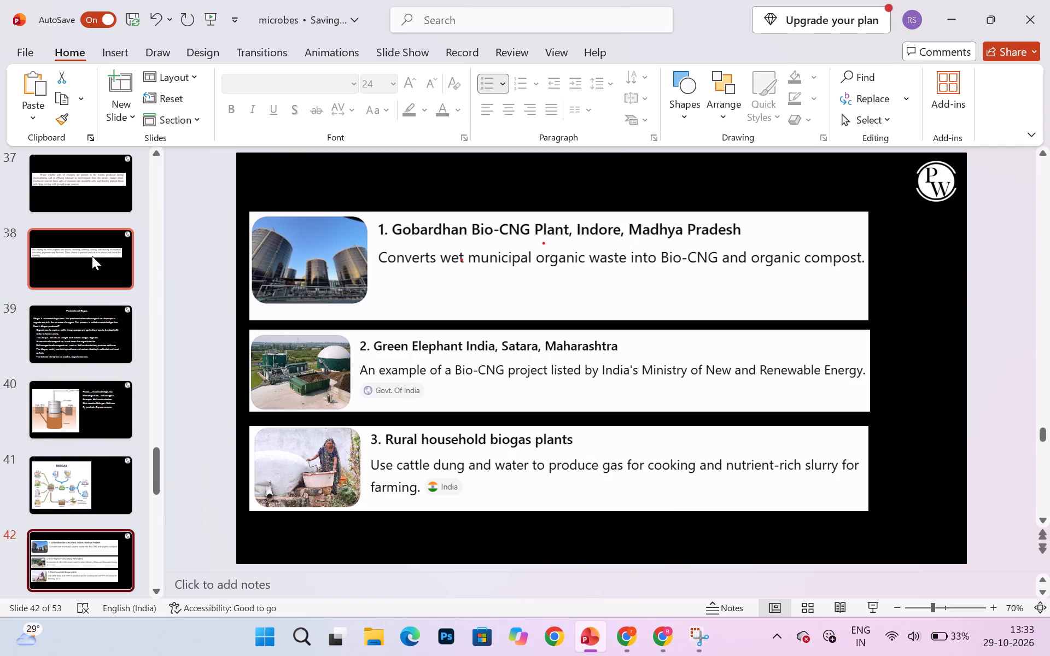
Review the ethanol slides from 43 through the biogas versus ethanol comparison table, and skim the remaining slides of the deck.
key("Down")
key("Down")
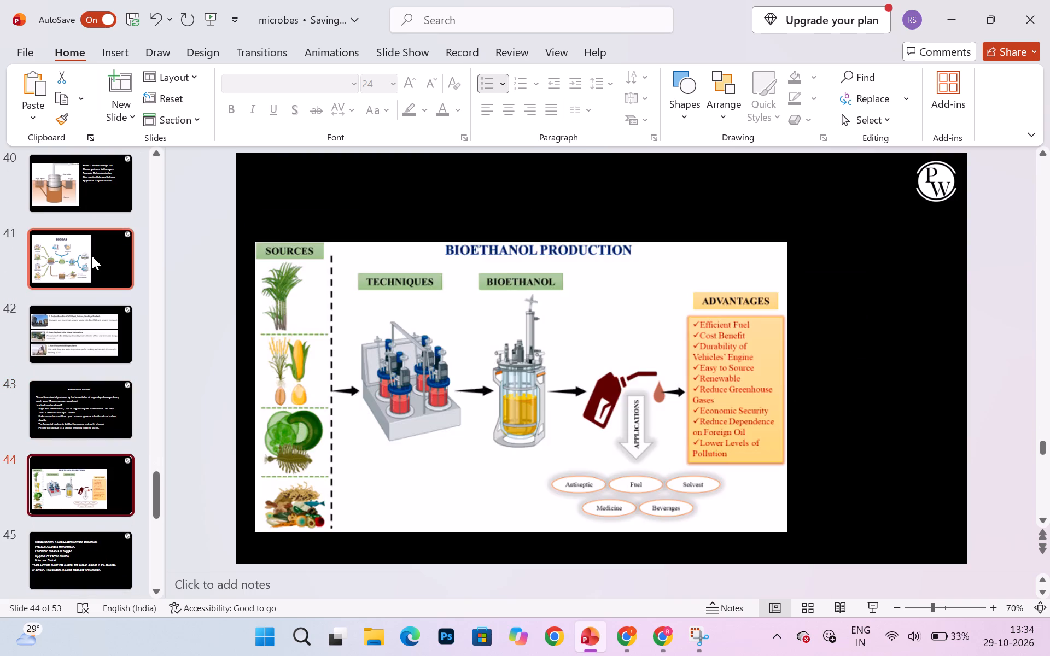
key("Down")
key("Down")
key("Down")
key("Down")
key("Down")
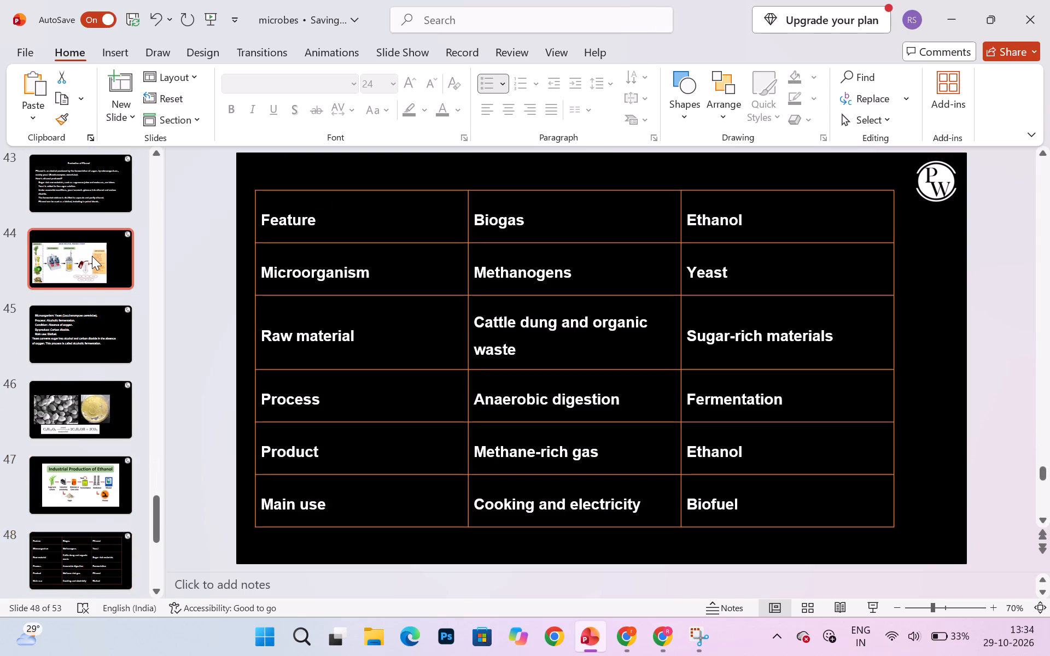
key("Down")
key("Up")
key("Up")
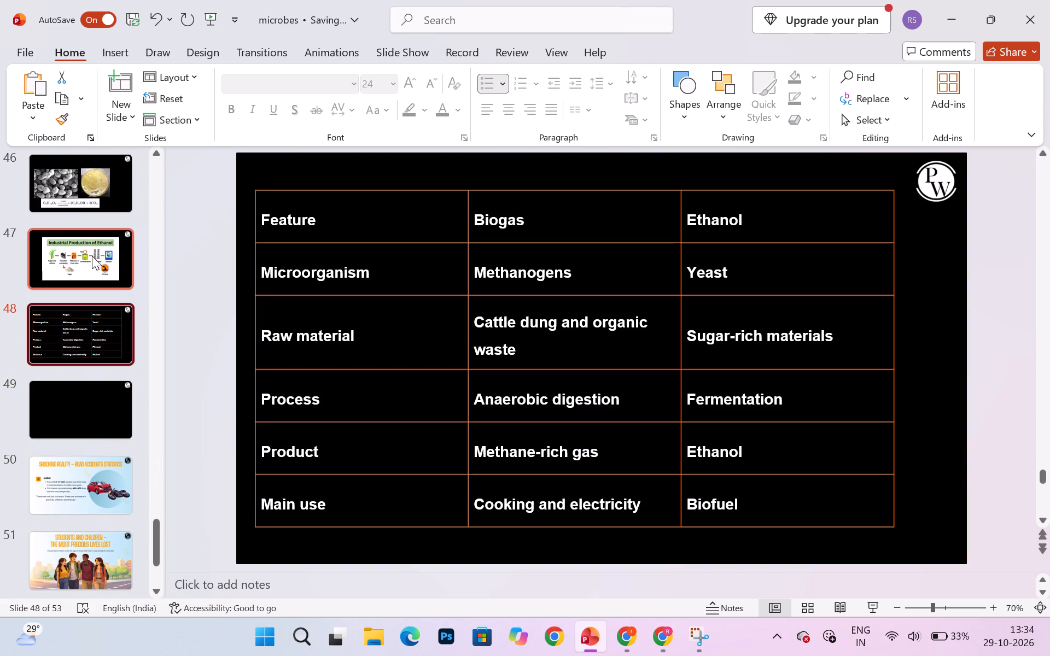
key("Up")
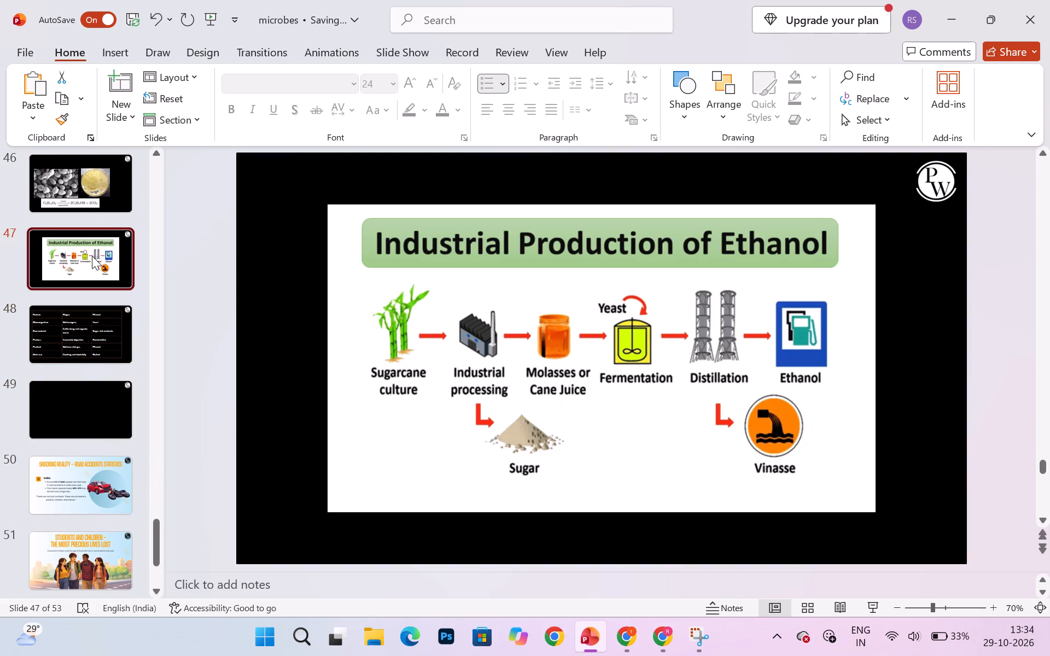
scroll(92, 256, "down", 8)
scroll(68, 319, "up", 16)
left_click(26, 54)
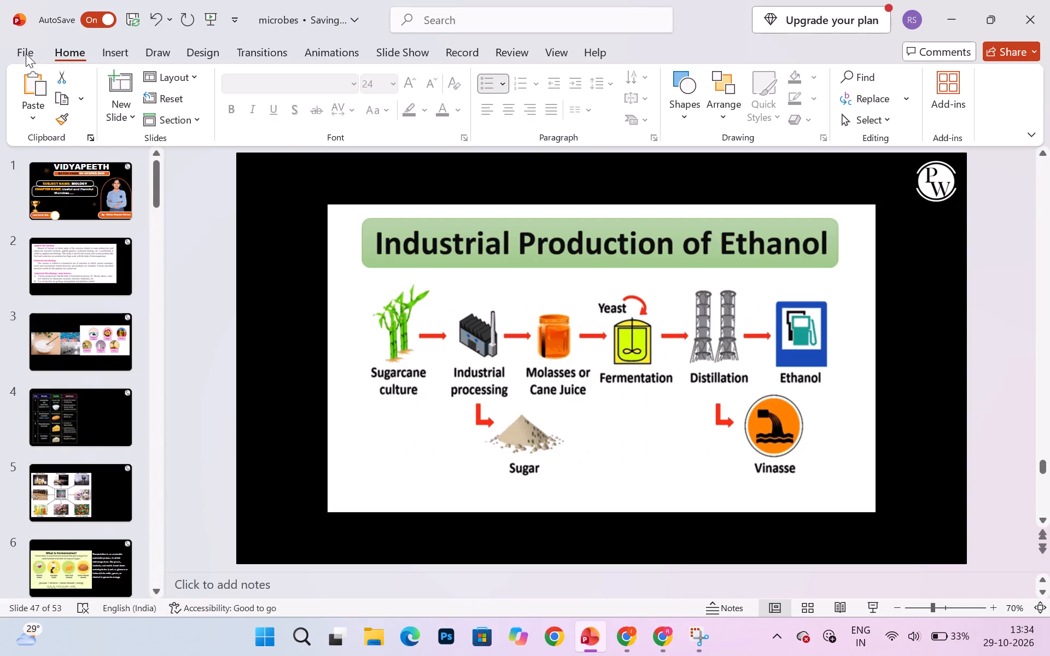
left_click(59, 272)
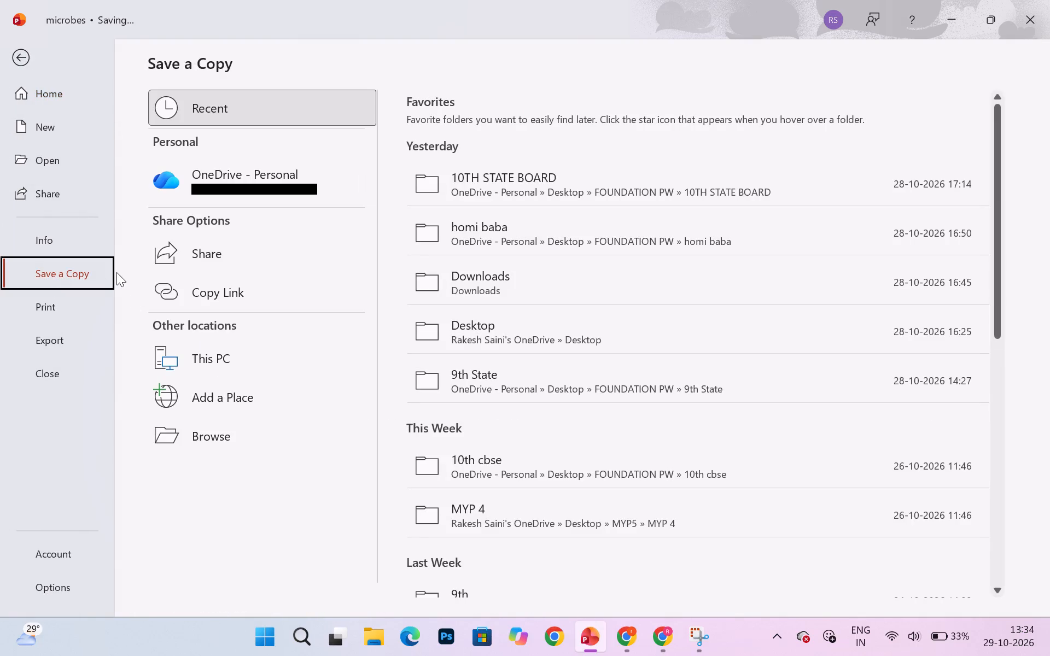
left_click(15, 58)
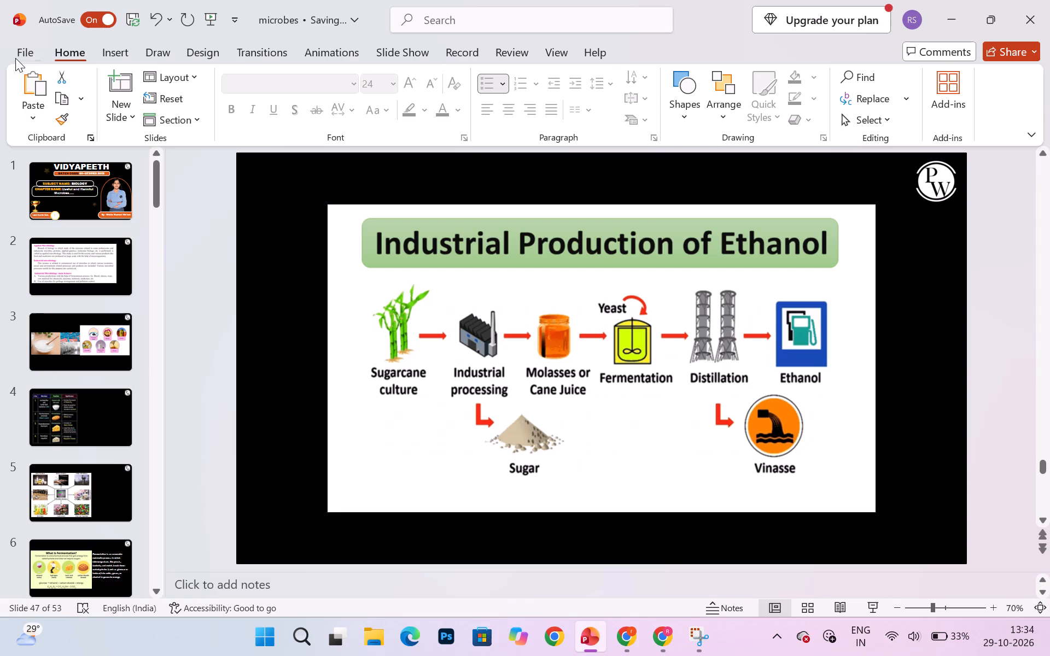
Copy the chapter name "Useful and Harmful Microbes....." from the title slide.
left_click(84, 216)
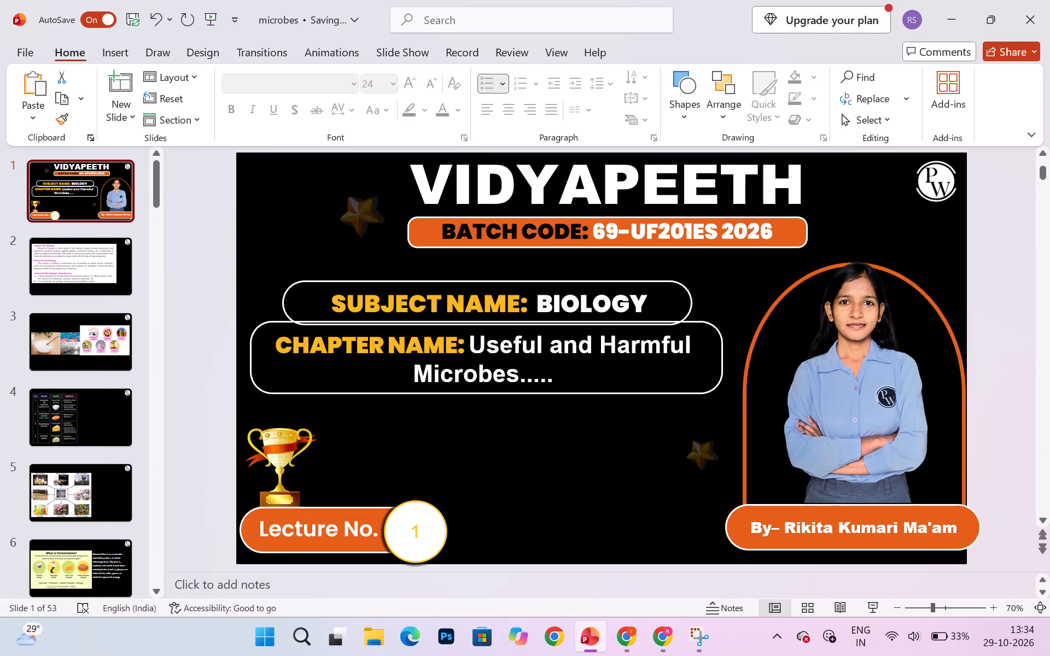
left_click_drag(468, 339, 558, 382)
key("ctrl+c")
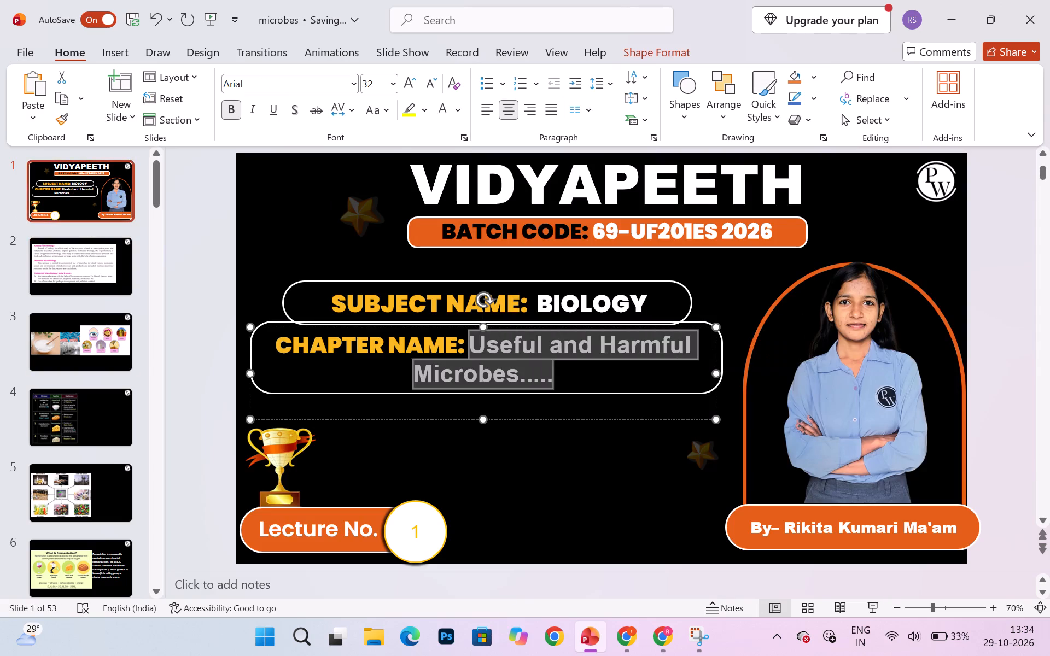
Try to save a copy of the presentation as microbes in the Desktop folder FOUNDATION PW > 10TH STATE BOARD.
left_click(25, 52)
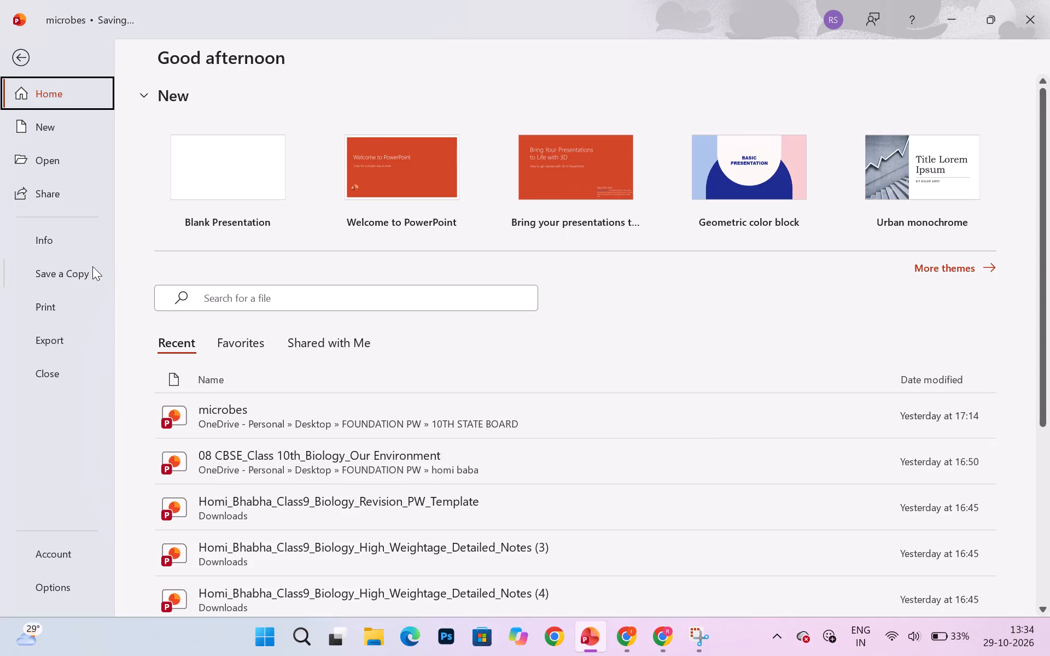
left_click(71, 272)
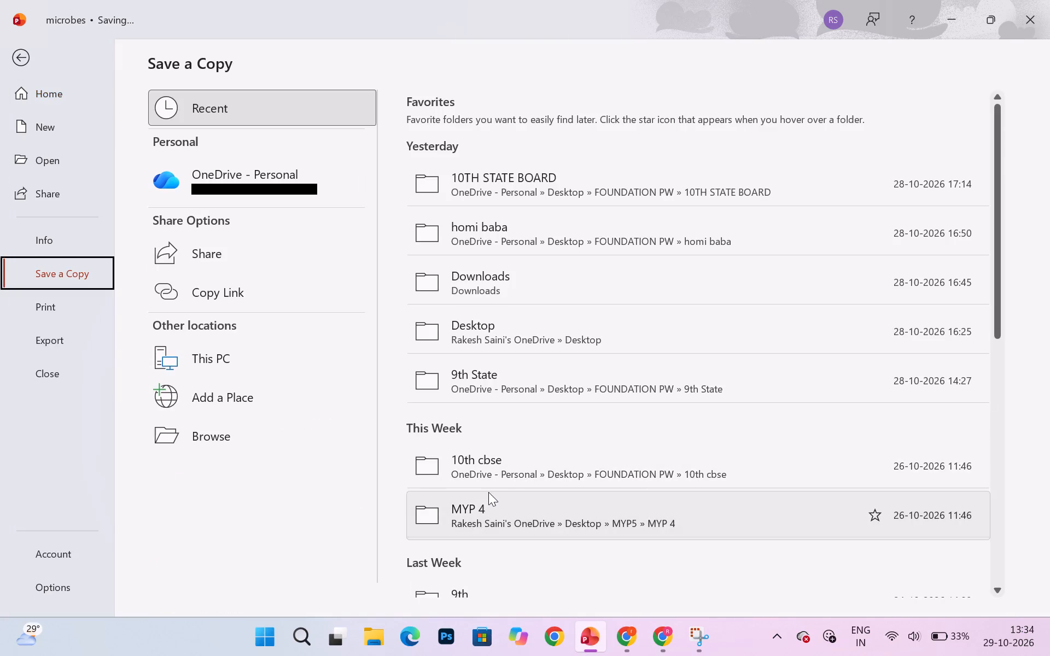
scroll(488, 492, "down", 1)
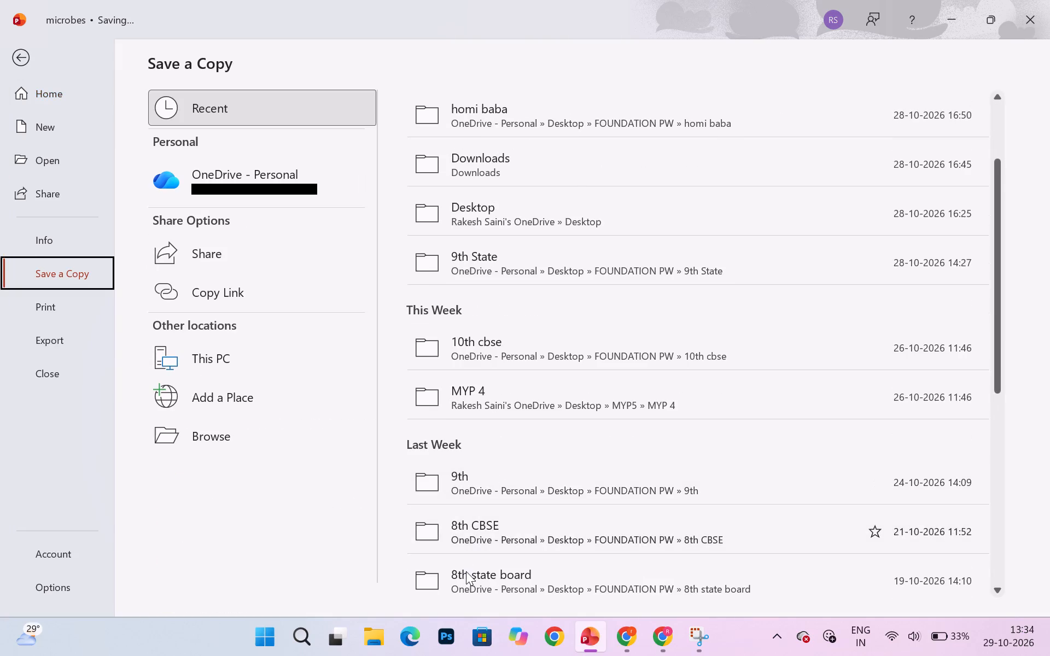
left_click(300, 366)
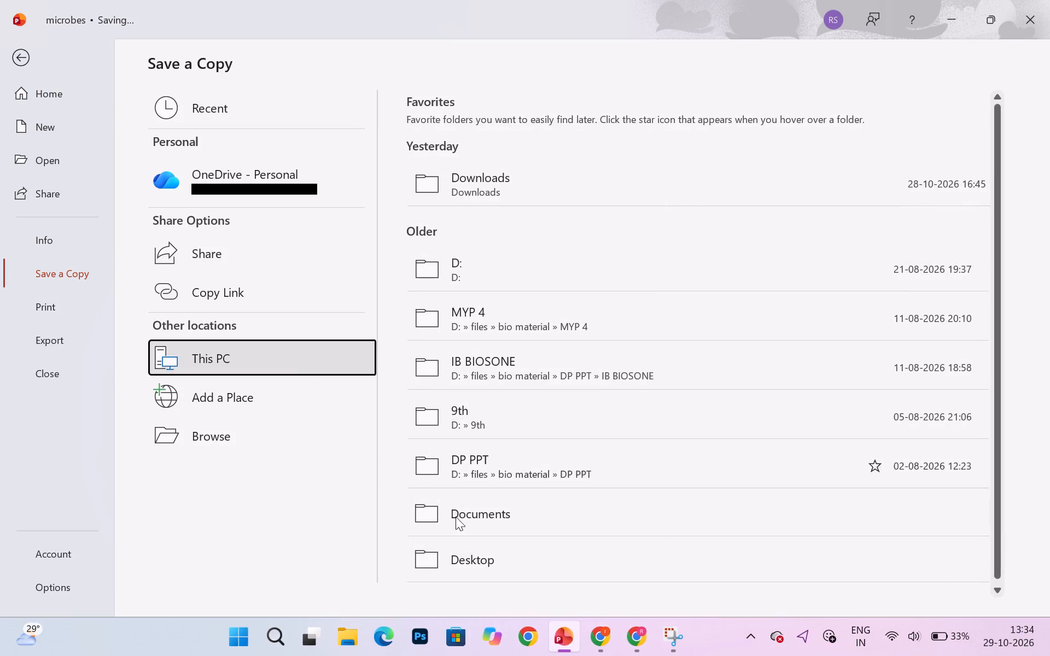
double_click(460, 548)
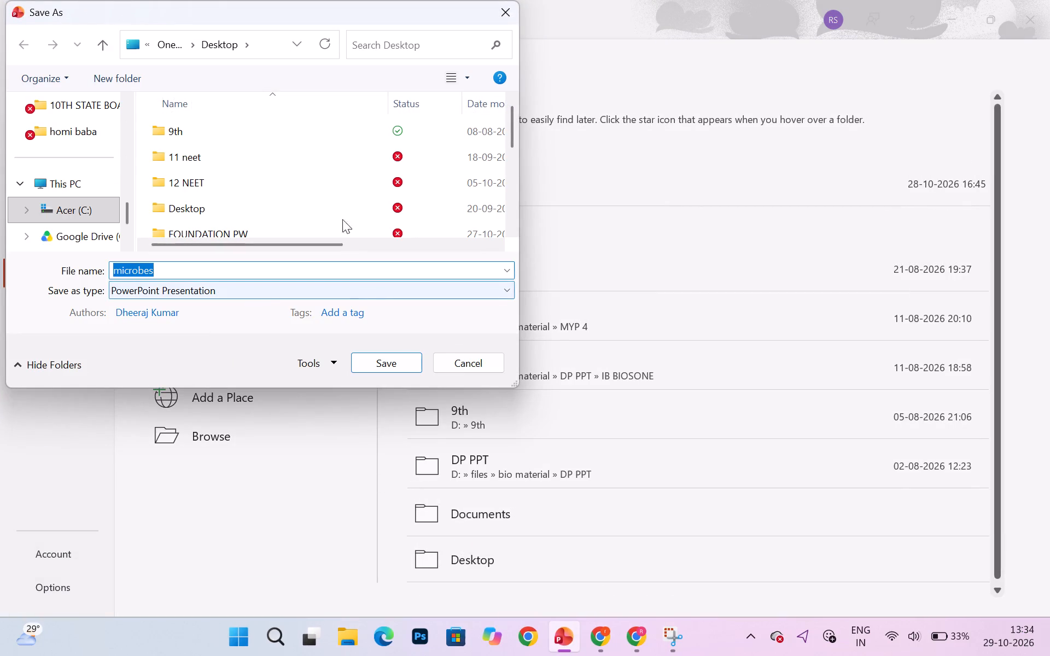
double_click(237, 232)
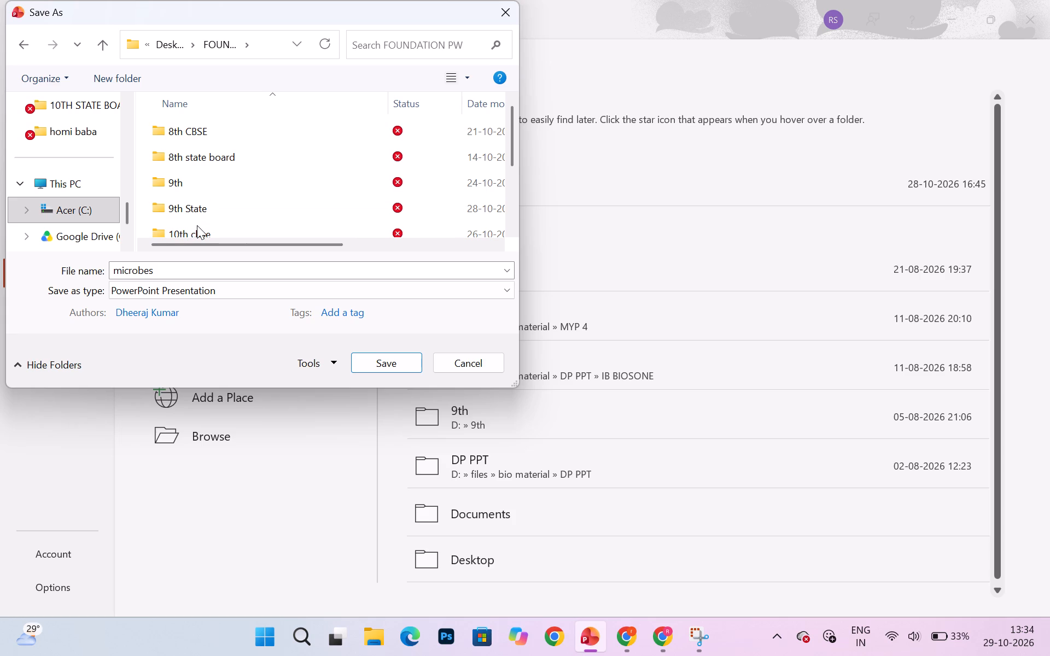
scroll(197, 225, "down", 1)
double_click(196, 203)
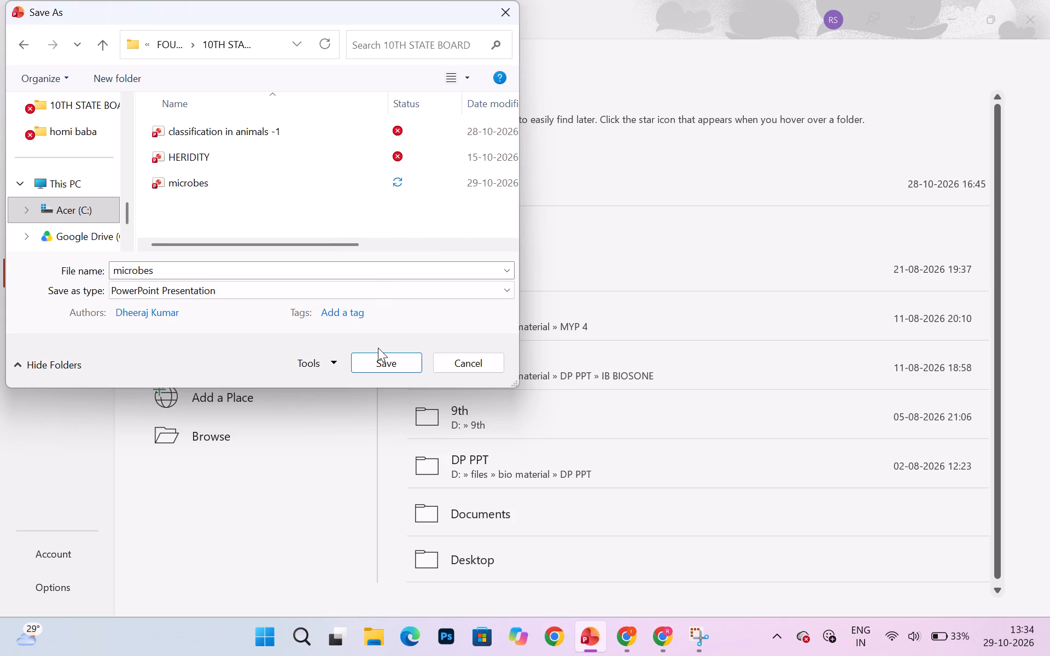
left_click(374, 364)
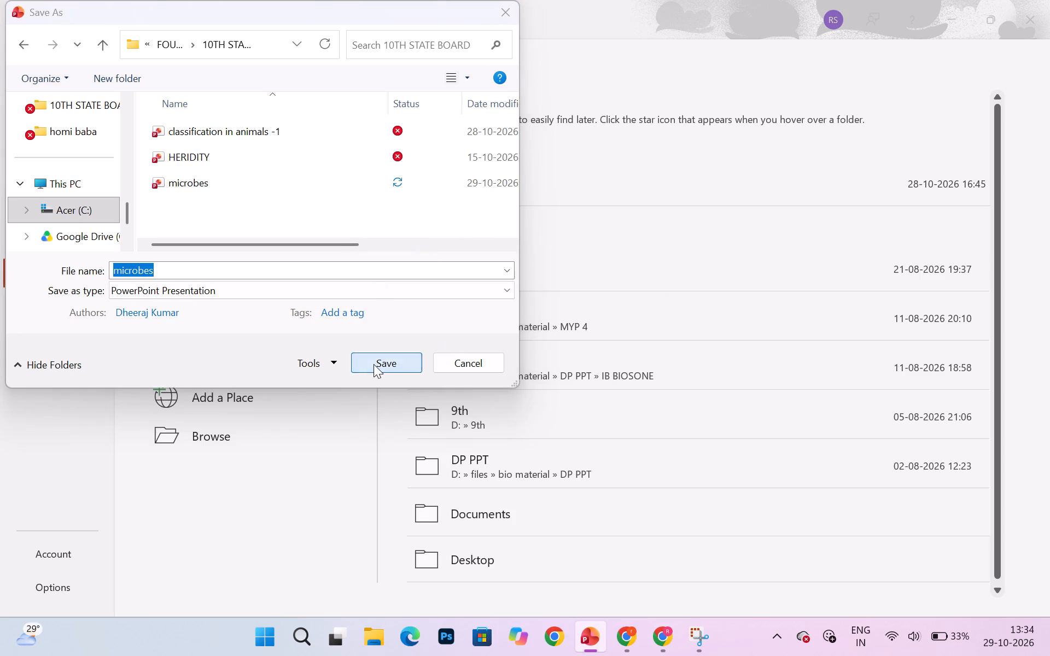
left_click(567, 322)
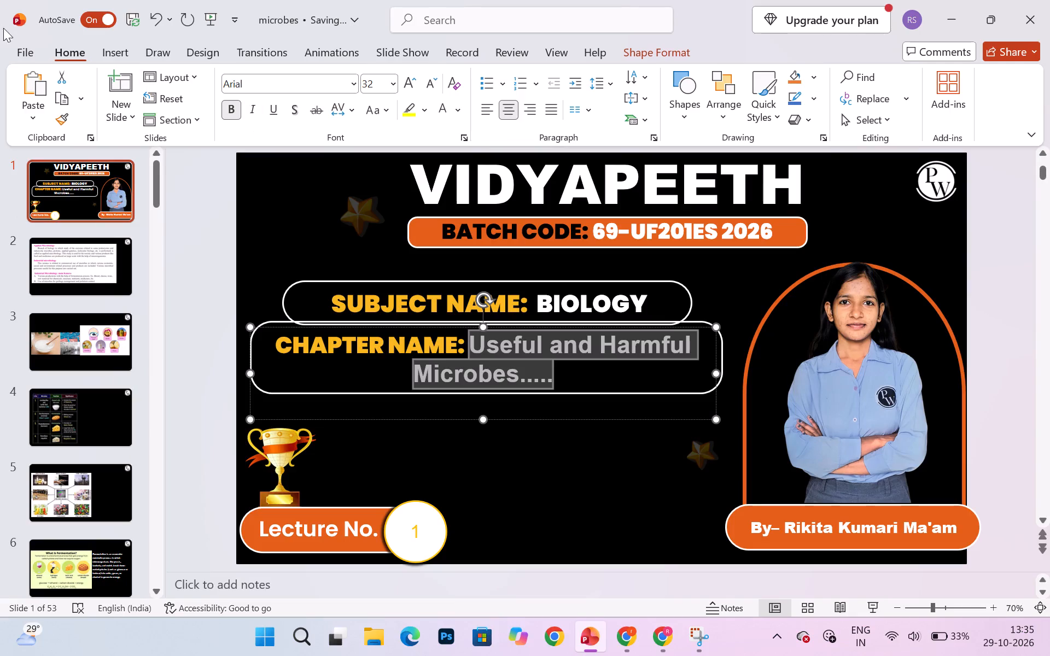
Start saving a copy of the presentation again, with This PC as the location.
left_click(26, 52)
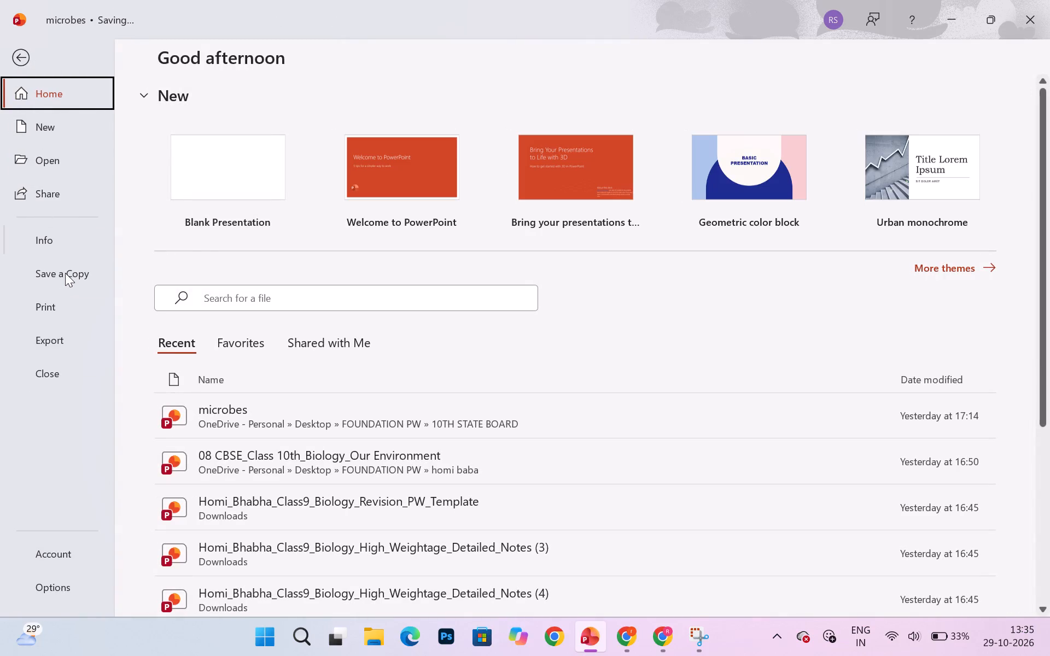
left_click(65, 273)
left_click(227, 351)
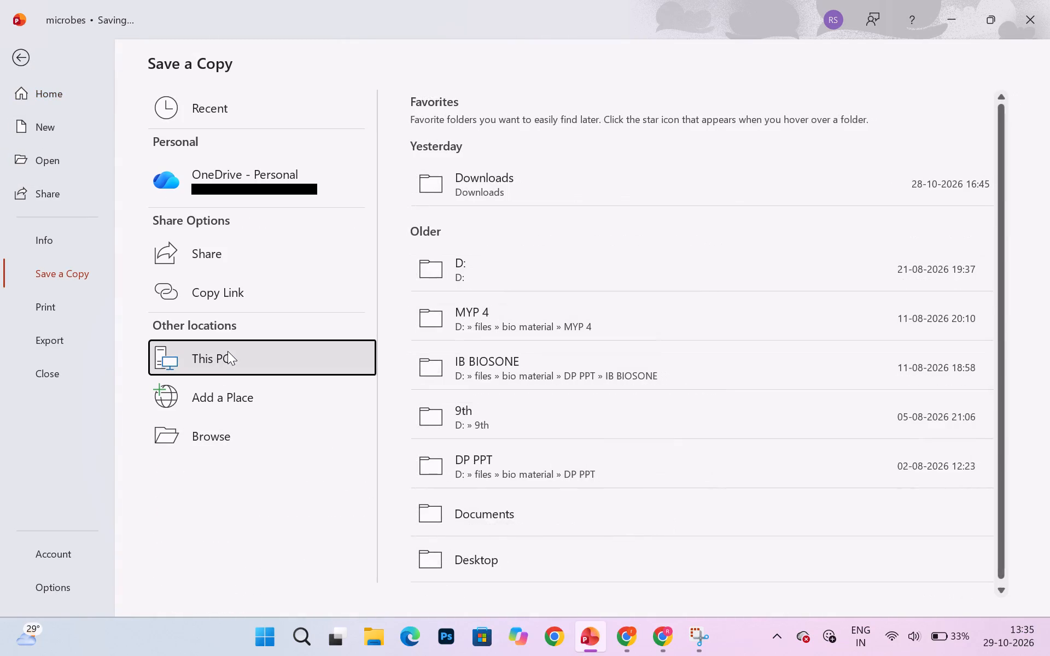
Save a PDF copy of the presentation as microbes 1 in the Desktop folder FOUNDATION PW > 10TH STATE BOARD.
double_click(496, 562)
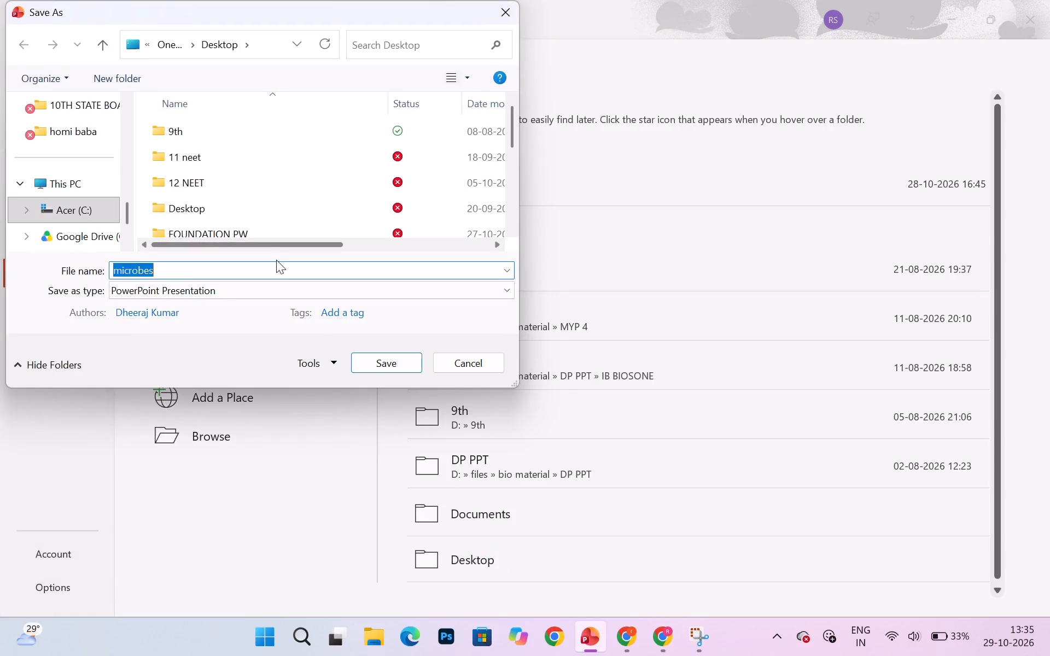
left_click(290, 269)
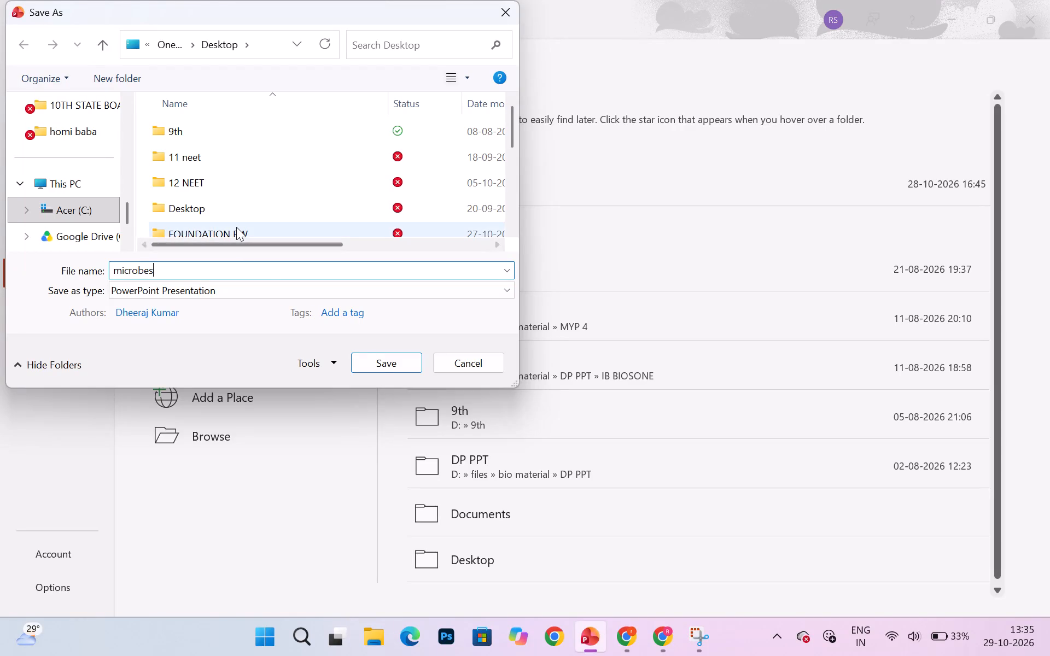
double_click(236, 227)
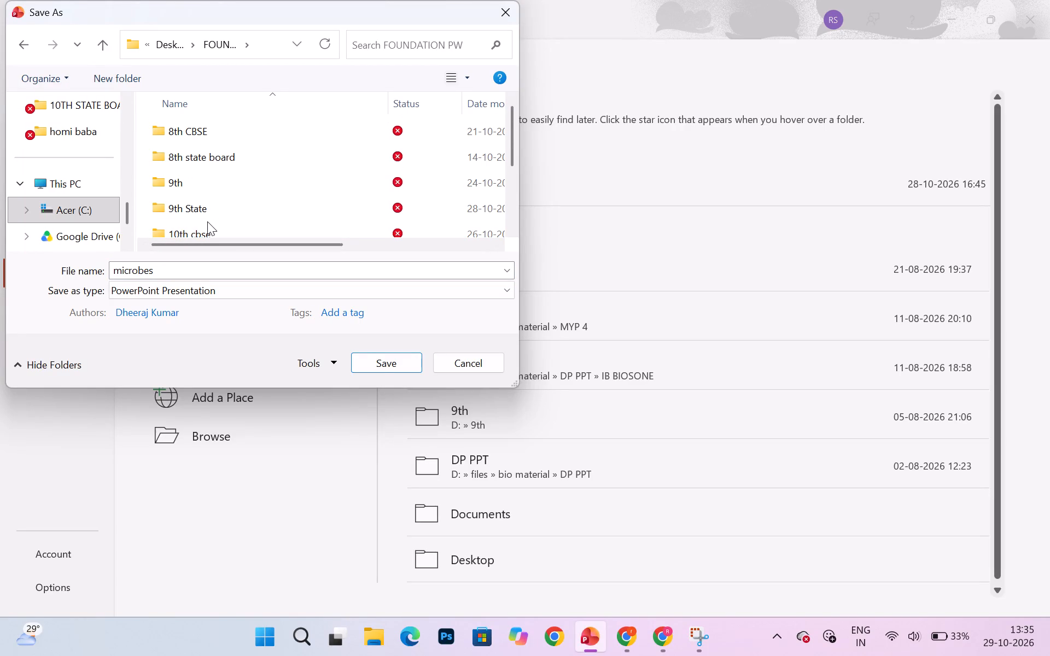
scroll(207, 221, "down", 1)
double_click(203, 199)
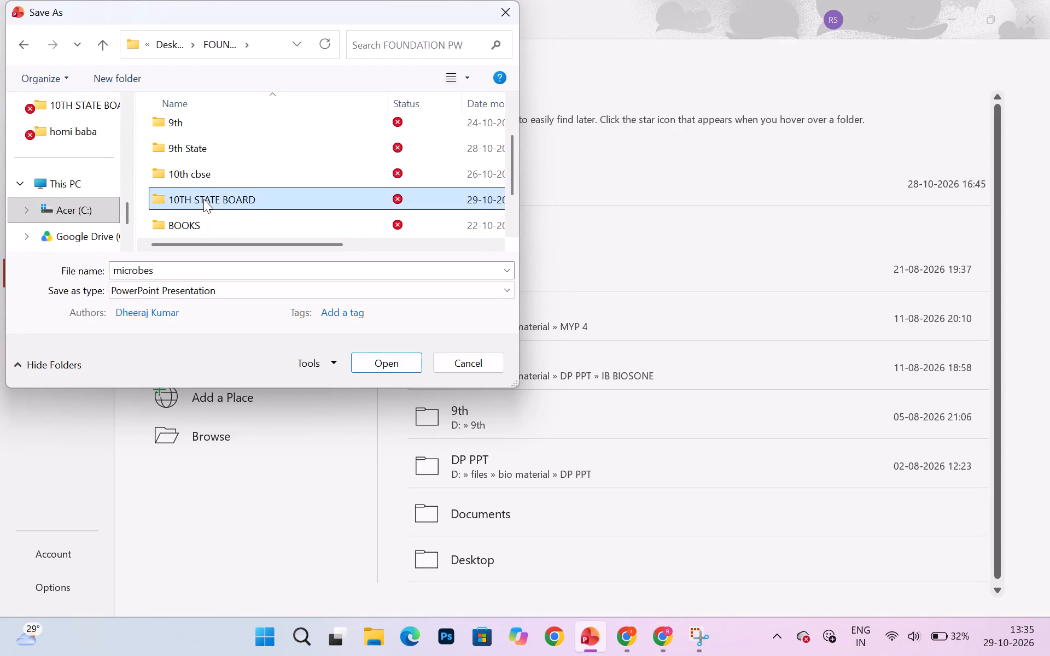
left_click(241, 294)
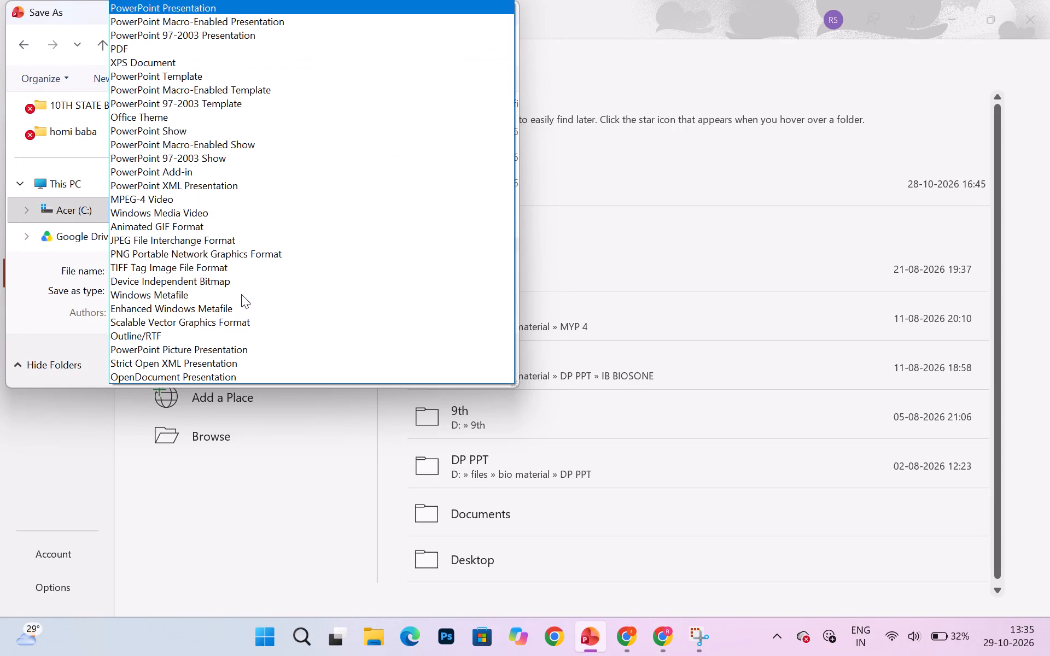
left_click(186, 55)
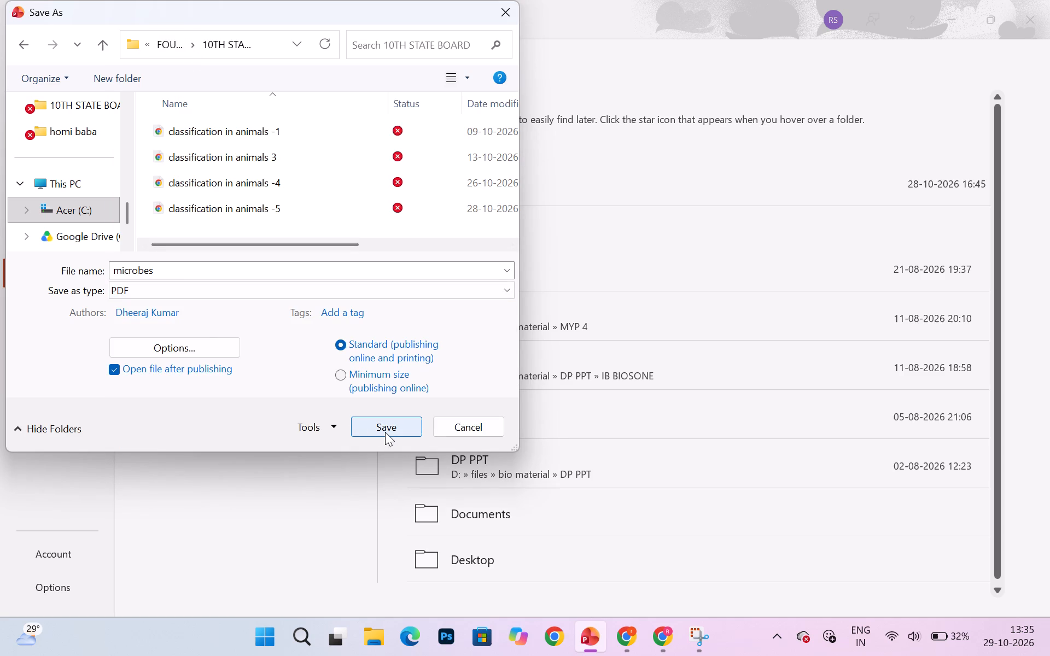
left_click(244, 277)
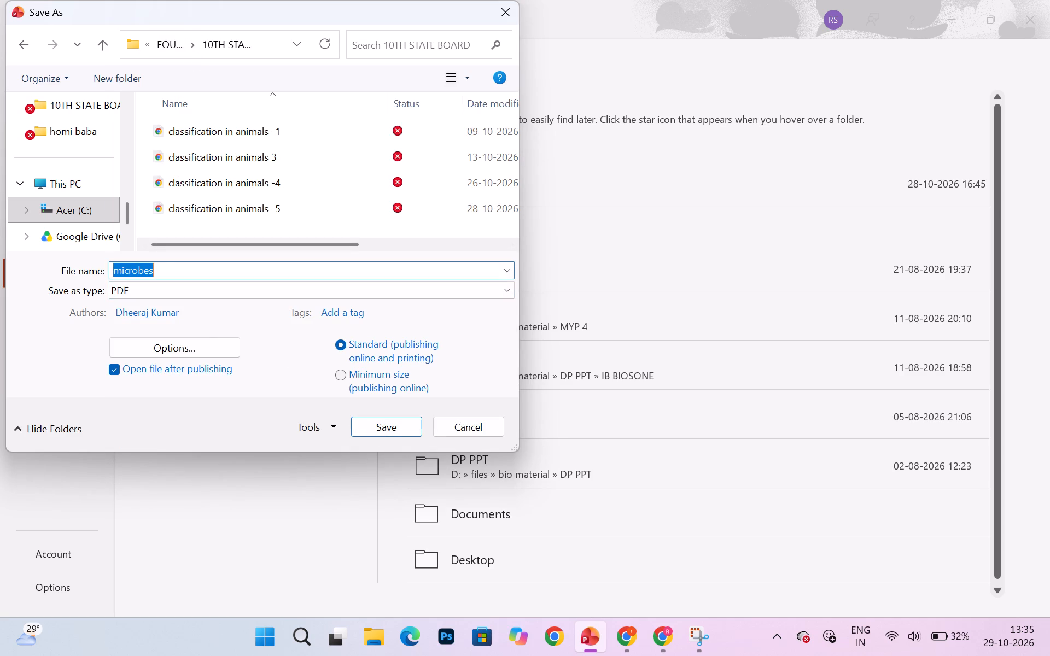
left_click(244, 277)
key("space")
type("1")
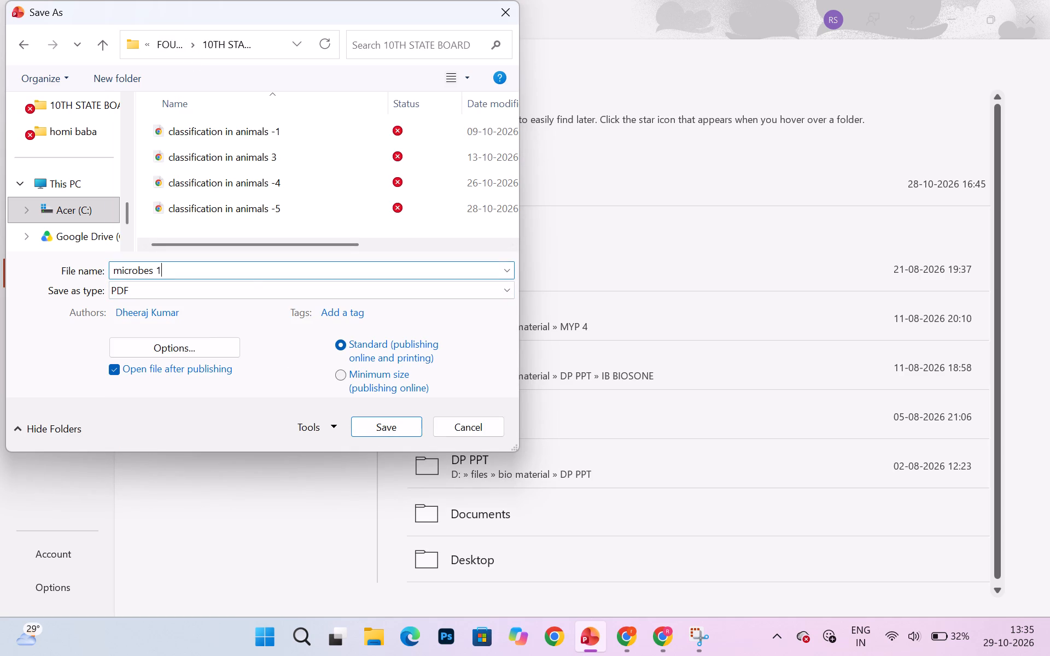
left_click(365, 419)
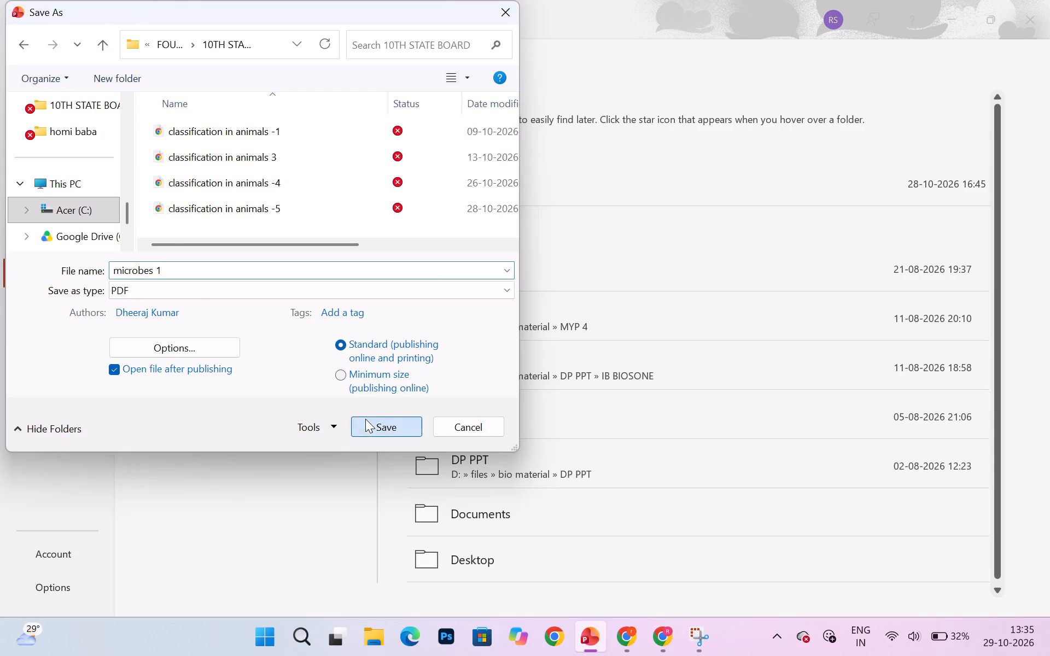
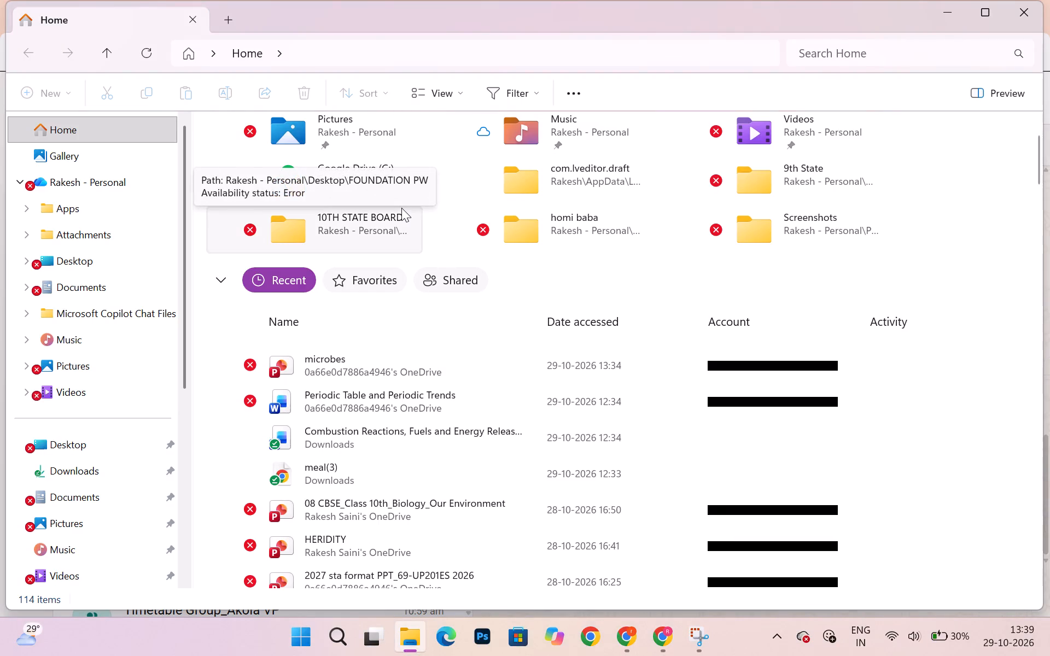
scroll(100, 263, "up", 6)
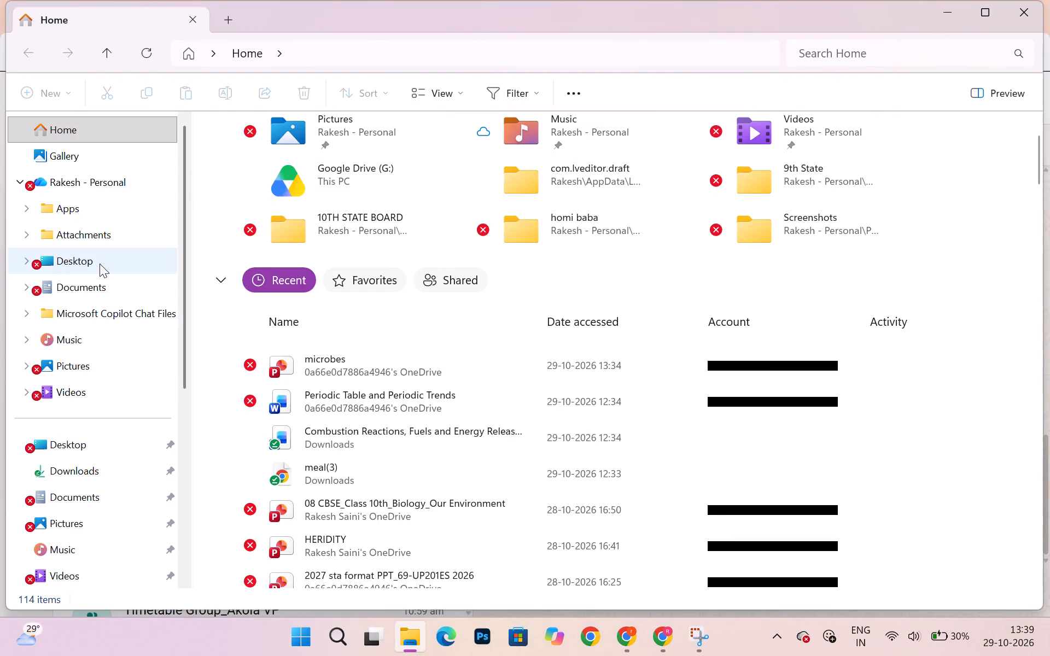
double_click(100, 263)
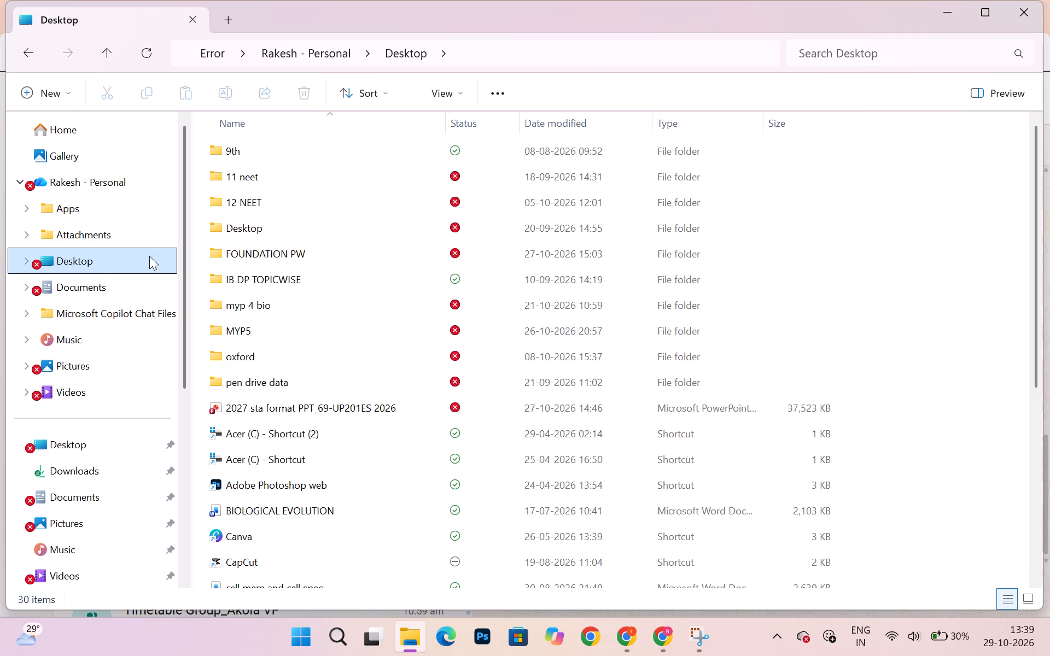
double_click(331, 257)
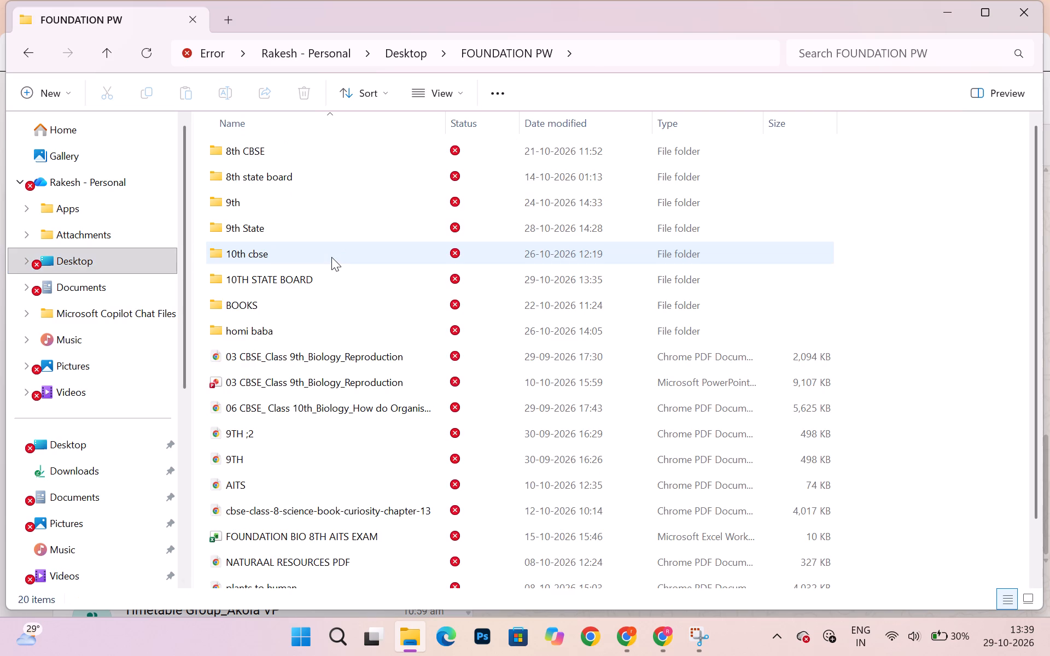
scroll(326, 401, "down", 1)
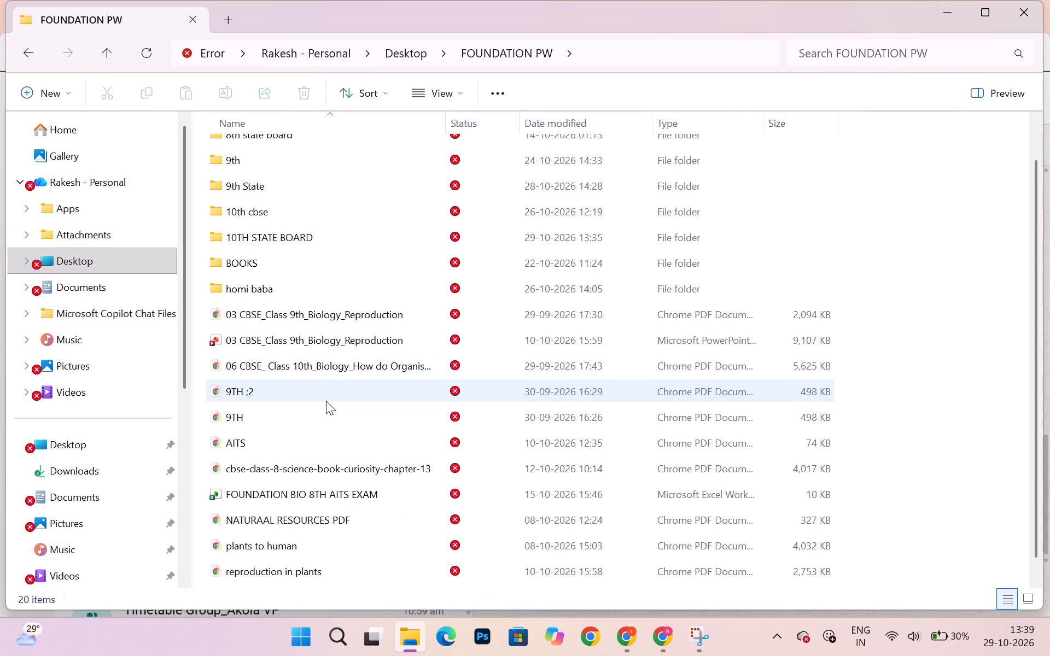
Open the 10th cbse folder inside FOUNDATION PW and look through its files.
double_click(303, 204)
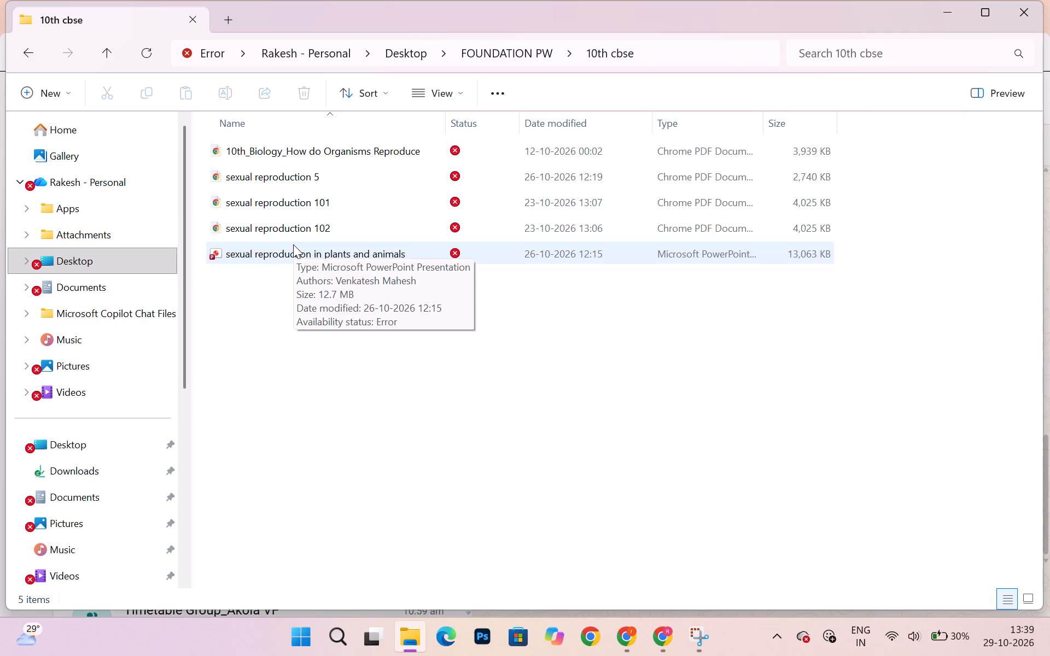
Put the computer to sleep.
left_click(291, 629)
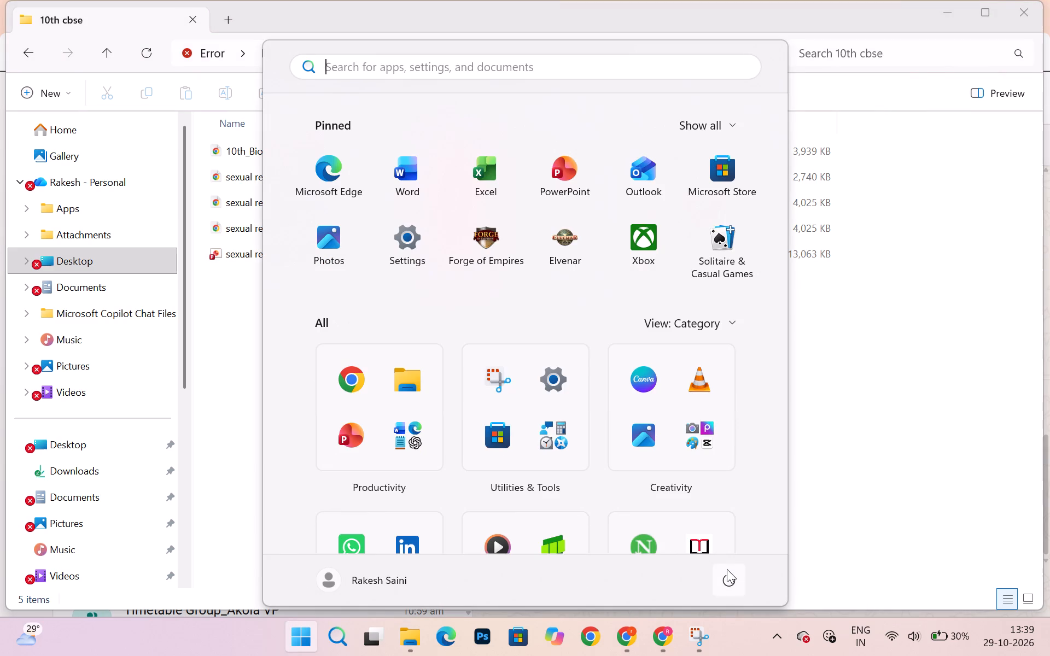
left_click(727, 569)
left_click(732, 488)
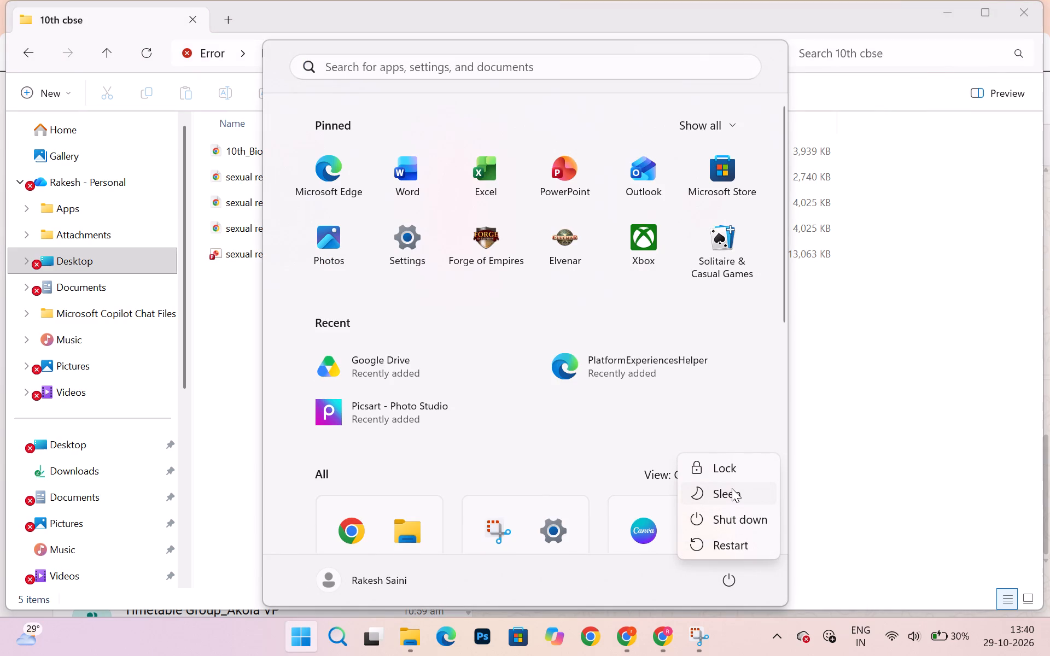